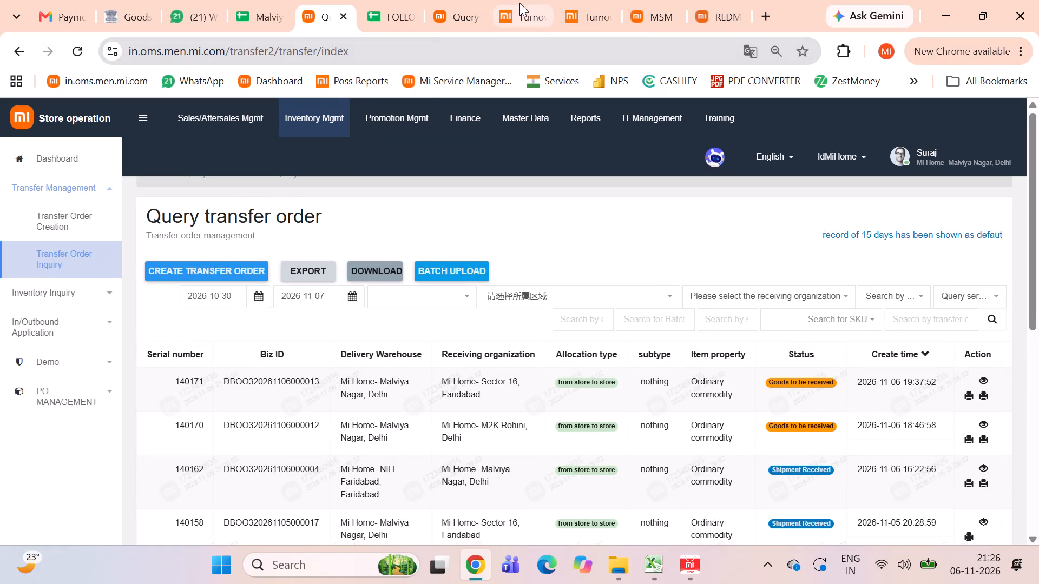
Examine the 2026-11-06 day turnover reports by store, reloading the report to get current figures.
click(588, 7)
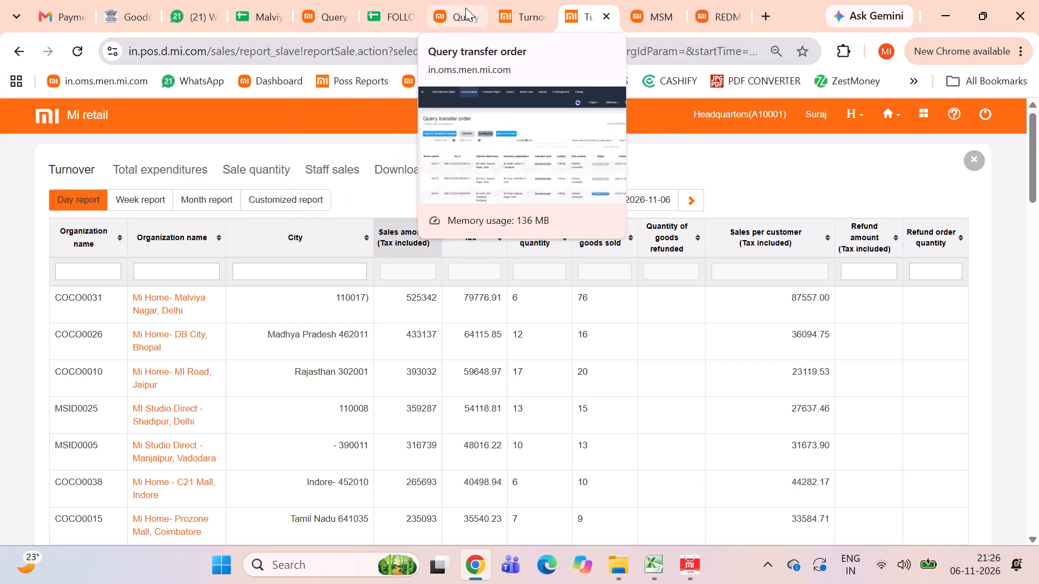
click(527, 11)
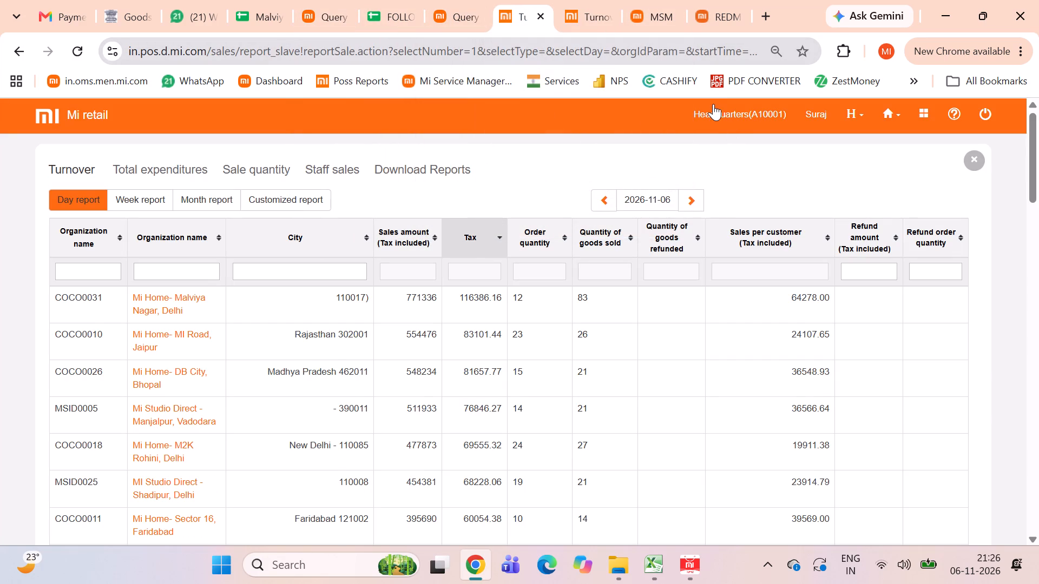
click(80, 51)
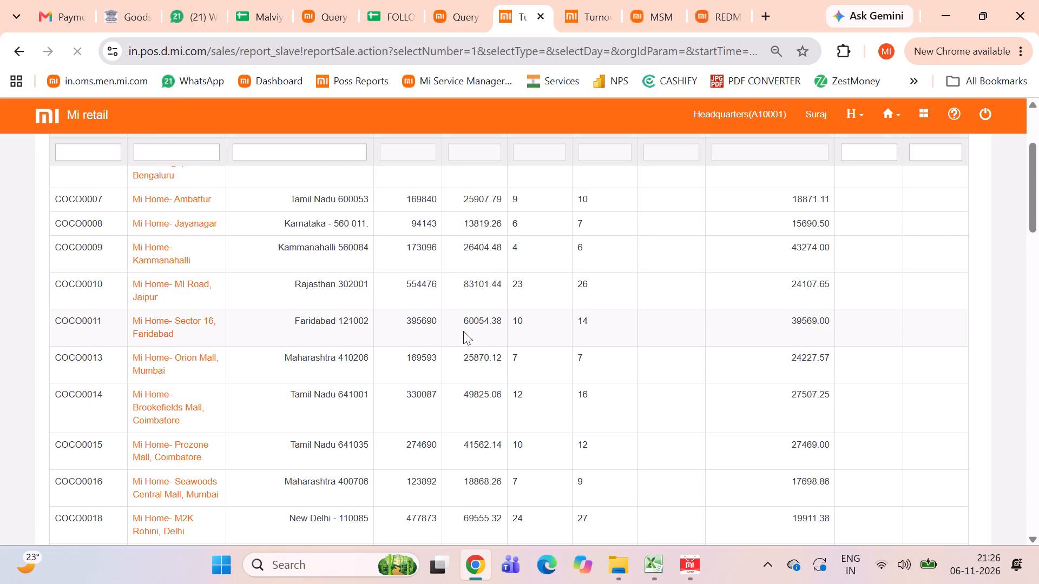
scroll(463, 331, down, 3)
scroll(463, 331, up, 8)
scroll(463, 331, down, 2)
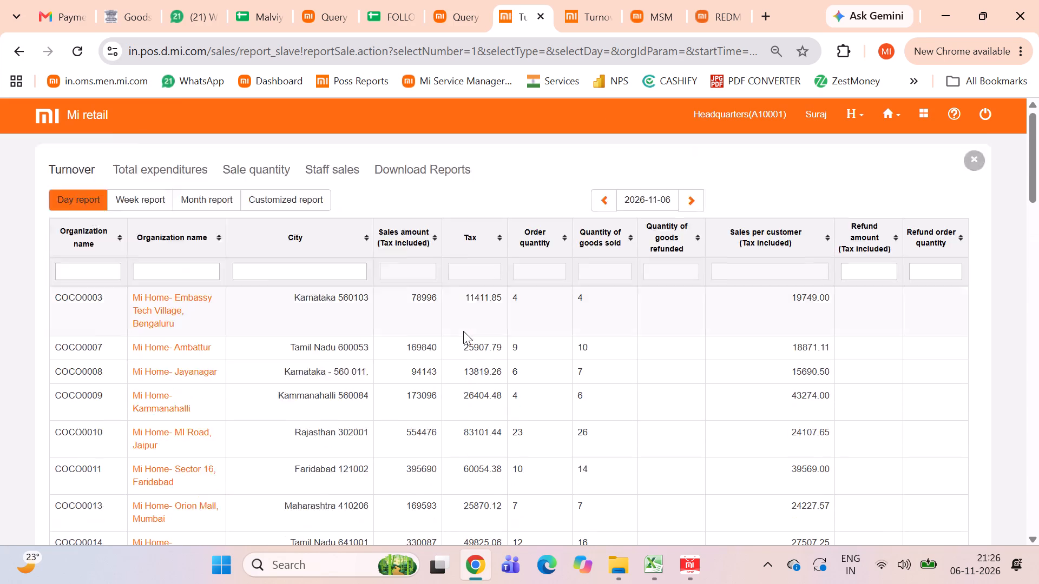
scroll(463, 331, down, 2)
scroll(463, 331, up, 11)
scroll(463, 331, down, 3)
scroll(463, 331, up, 10)
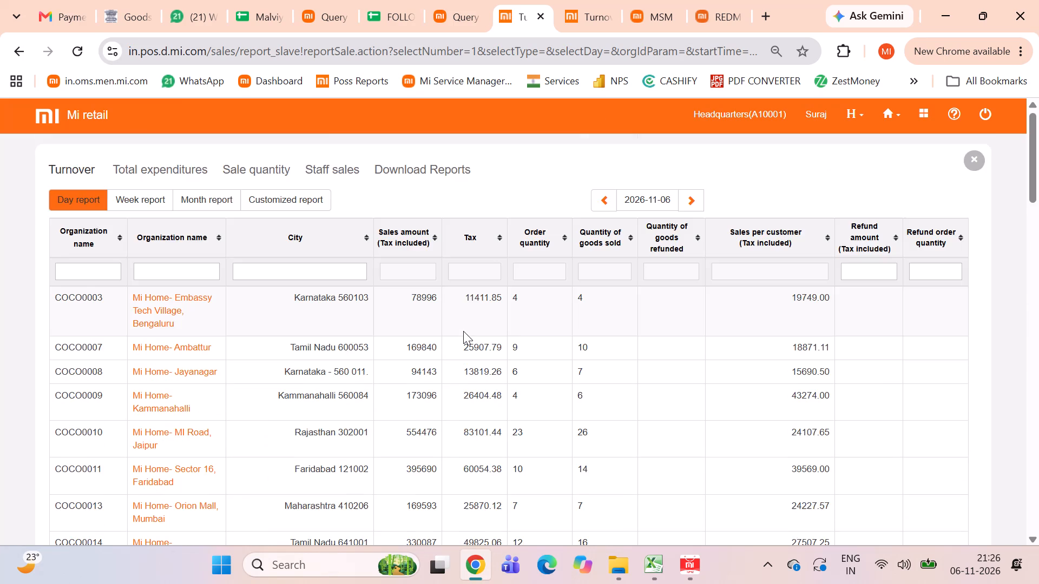
scroll(463, 331, down, 2)
scroll(463, 331, up, 14)
Open the Bill wise sales report from the sales reports of the Store operation site.
click(326, 6)
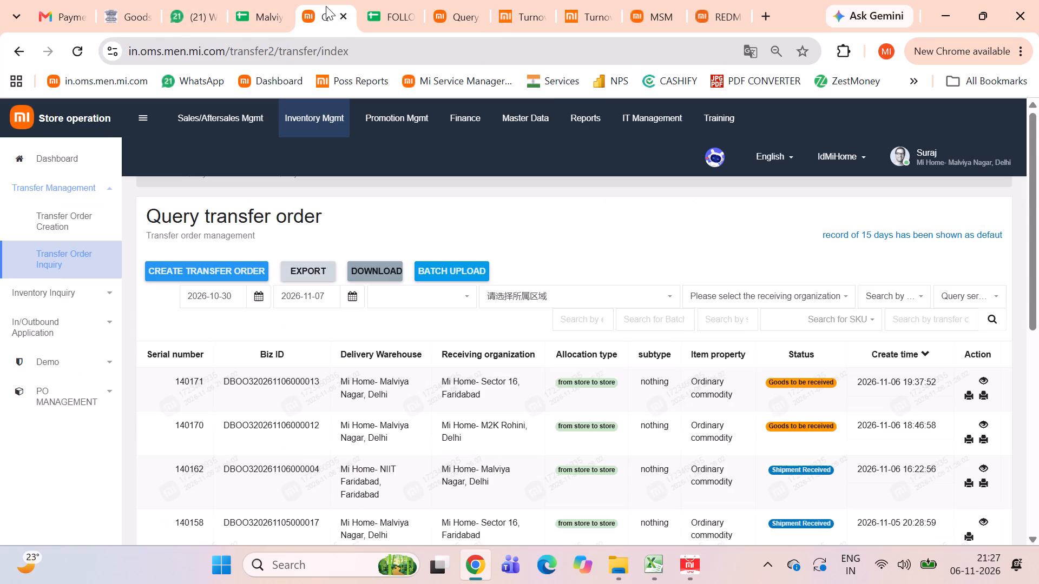
click(581, 106)
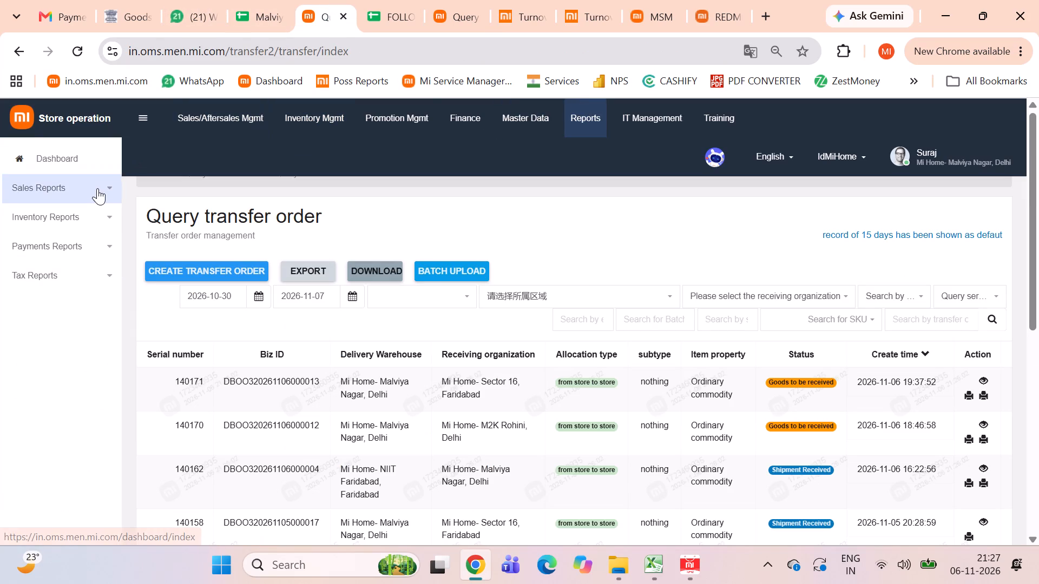
click(97, 188)
click(40, 221)
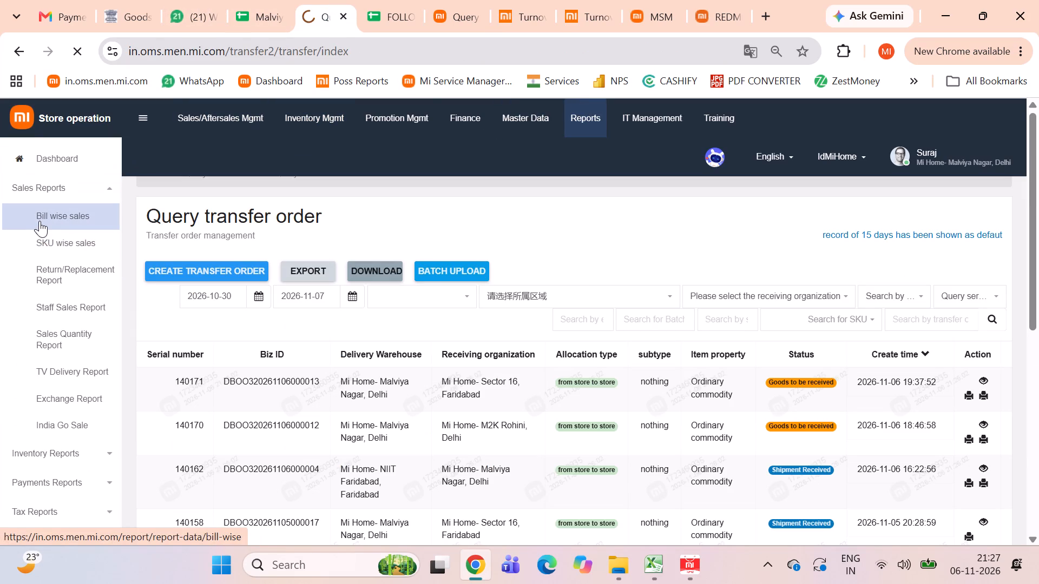
click(562, 122)
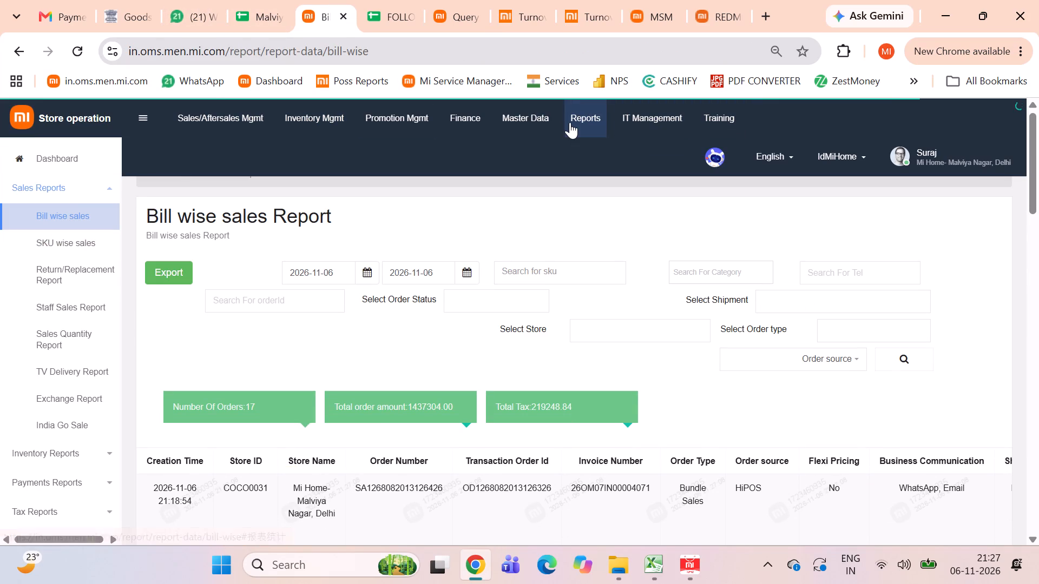
click(570, 122)
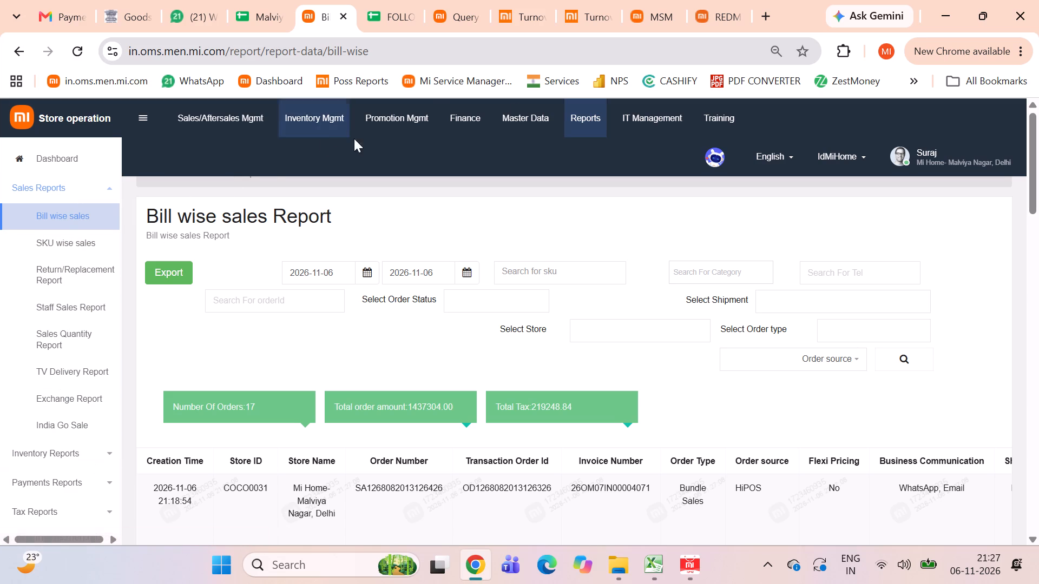
click(60, 216)
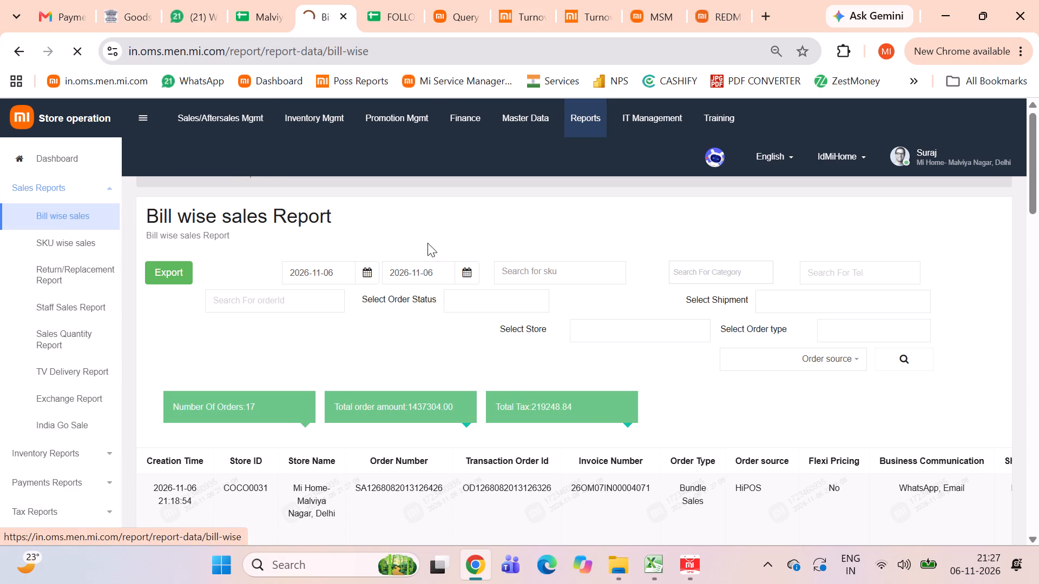
Filter the Bill wise sales report by order statuses Paid and Completed and run the search.
click(471, 296)
click(478, 381)
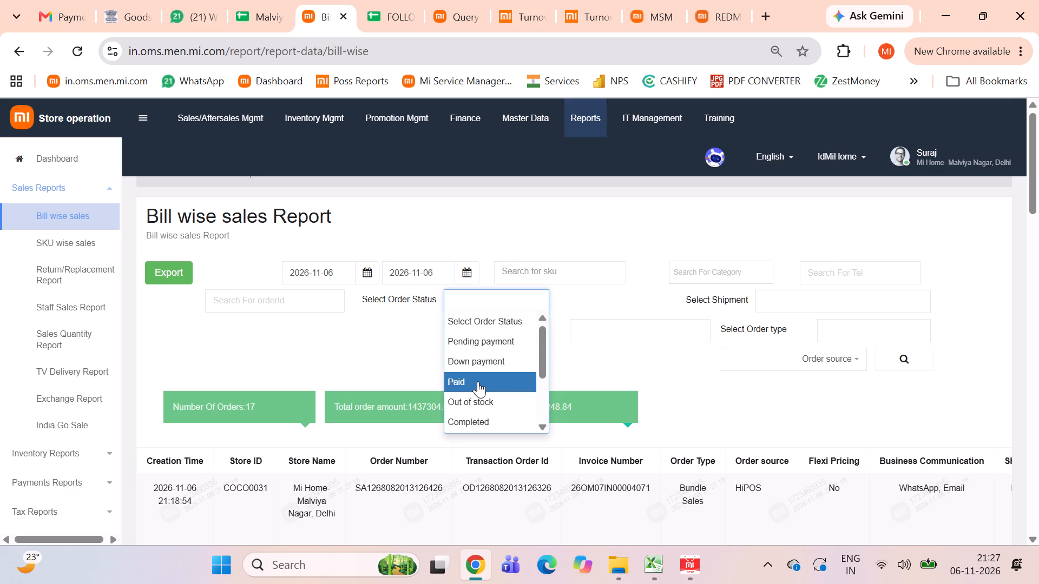
click(529, 297)
click(513, 422)
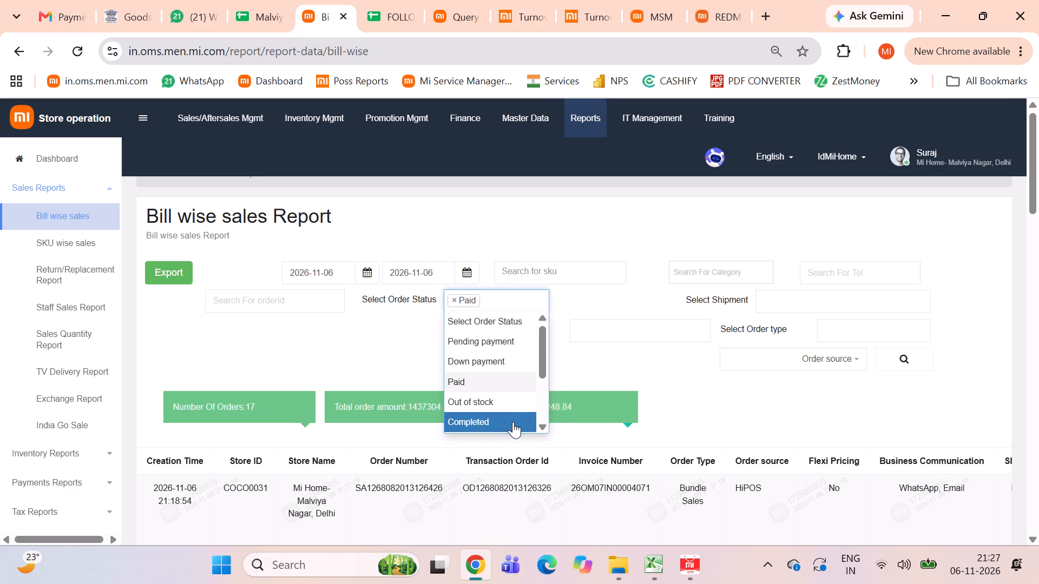
click(909, 374)
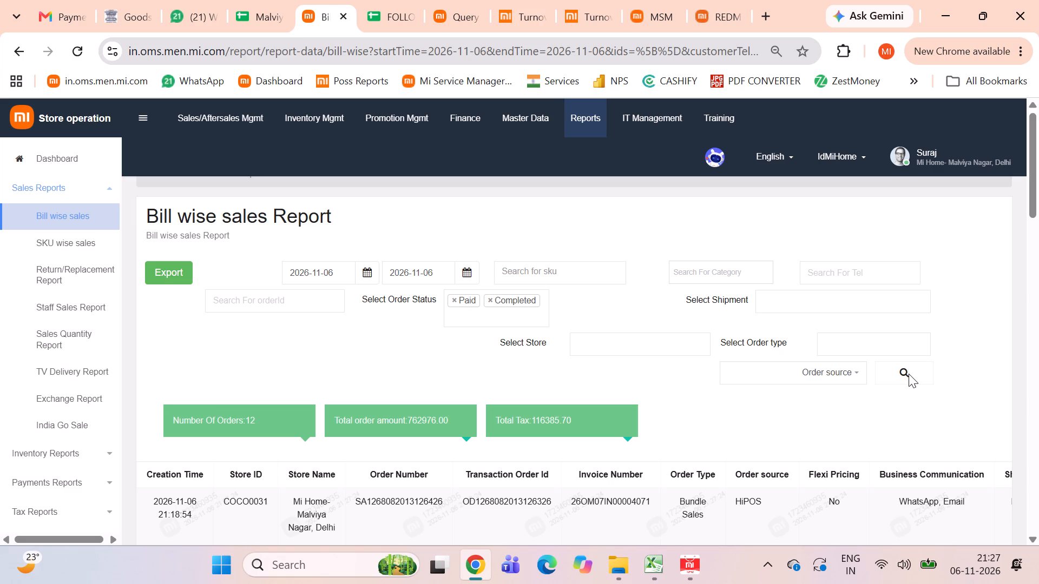
click(954, 336)
click(908, 379)
Export the filtered Bill wise sales report and open the exported file in Excel.
click(172, 279)
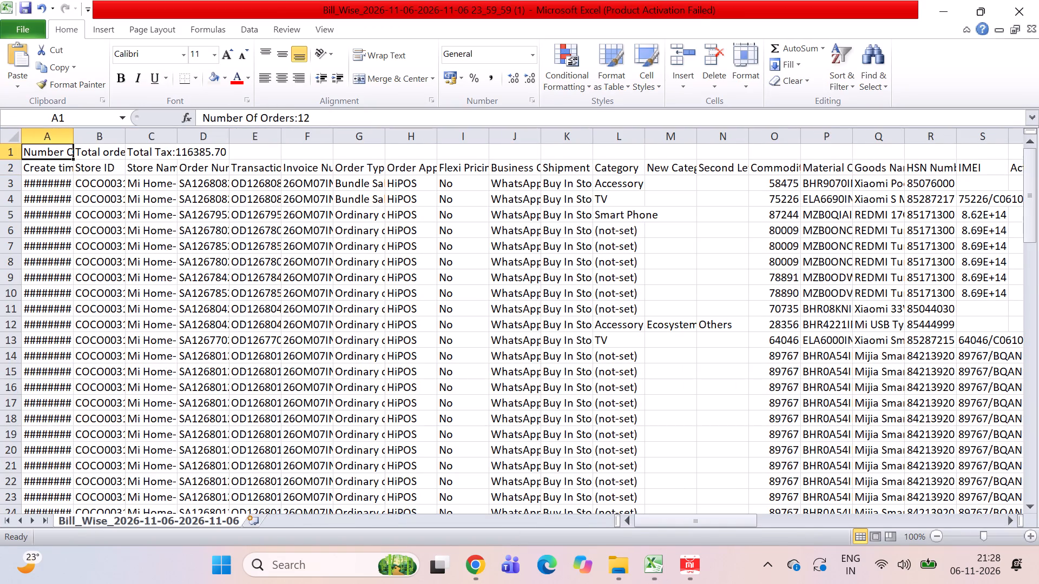
Auto-fit the width of all columns in the Bill_Wise sheet.
click(17, 142)
double_click(79, 135)
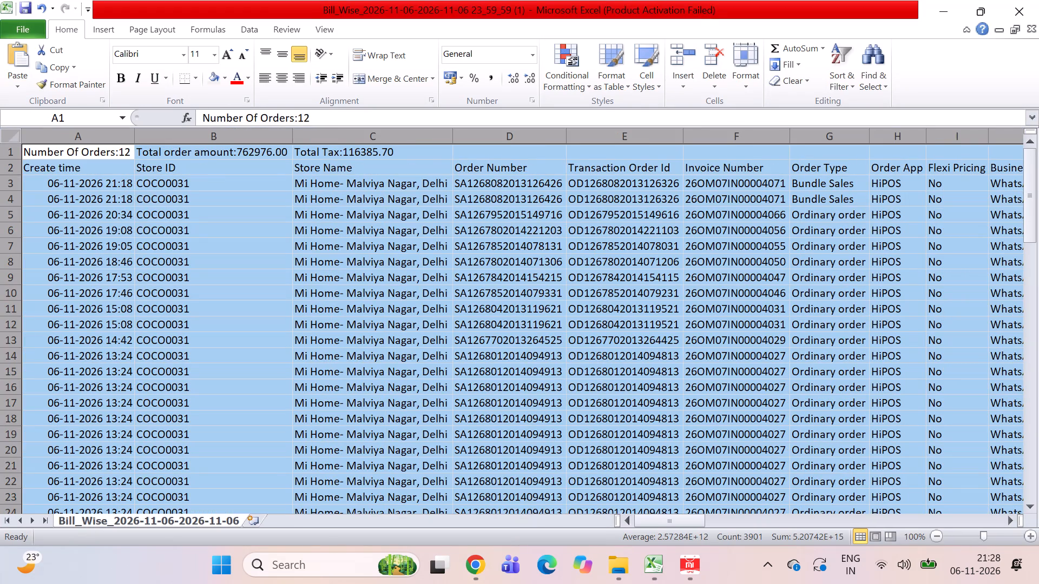
Copy all order rows below the headers in the Bill_Wise sheet, cells A3 through BB85.
click(73, 182)
key(ctrl+shift+Down)
key(shift+Right)
key(shift+Right)
key(shift+Right)
key(shift+Right)
key(shift+Right)
key(shift+Right)
key(shift+Right)
key(shift+Right)
key(shift+Right)
key(shift+Right)
key(shift+Right)
key(shift+Right)
key(shift+Right)
key(shift+Right)
key(shift+Right)
key(shift+Right)
key(shift+Right)
key(shift+Right)
key(shift+Right)
key(shift+Right)
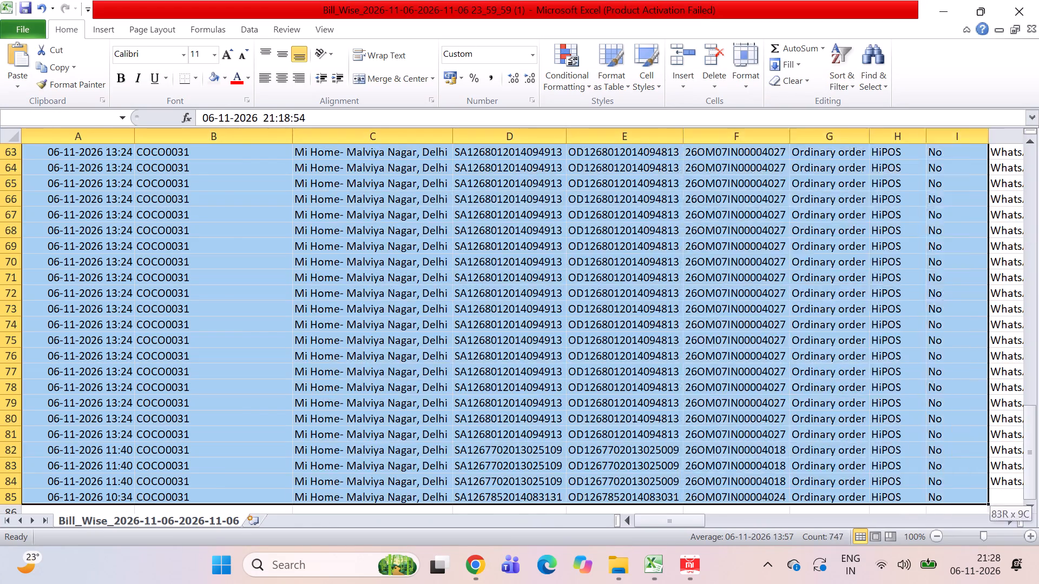
key(shift+Left)
key(shift+Left)
key(shift+Left)
key(shift+Left)
key(shift+Left)
key(shift+Left)
key(shift+Left)
key(shift+Left)
key(shift+Left)
key(shift+Left)
key(shift+Left)
key(shift+Left)
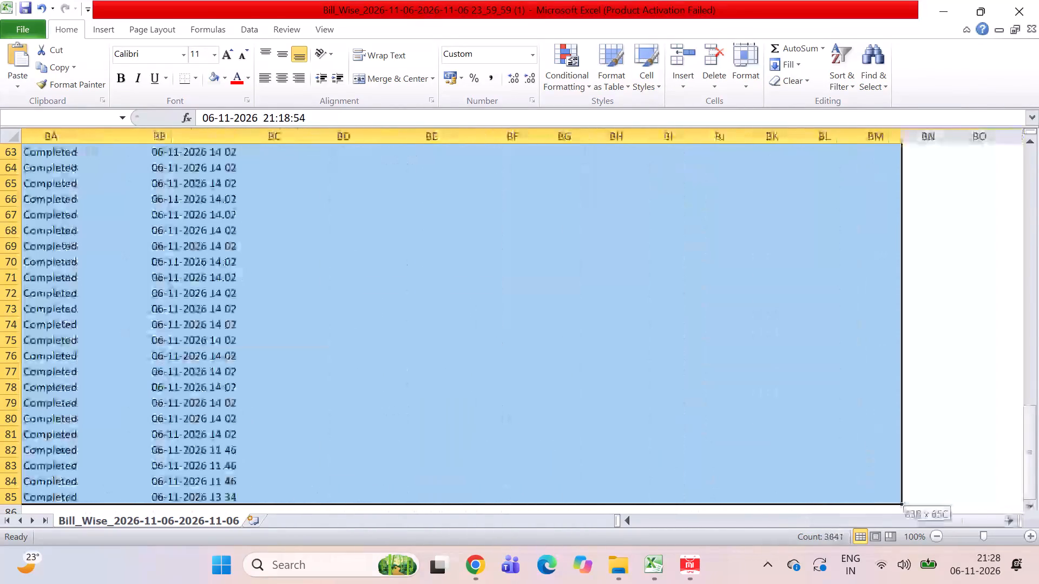
key(shift+Right)
key(shift+Left)
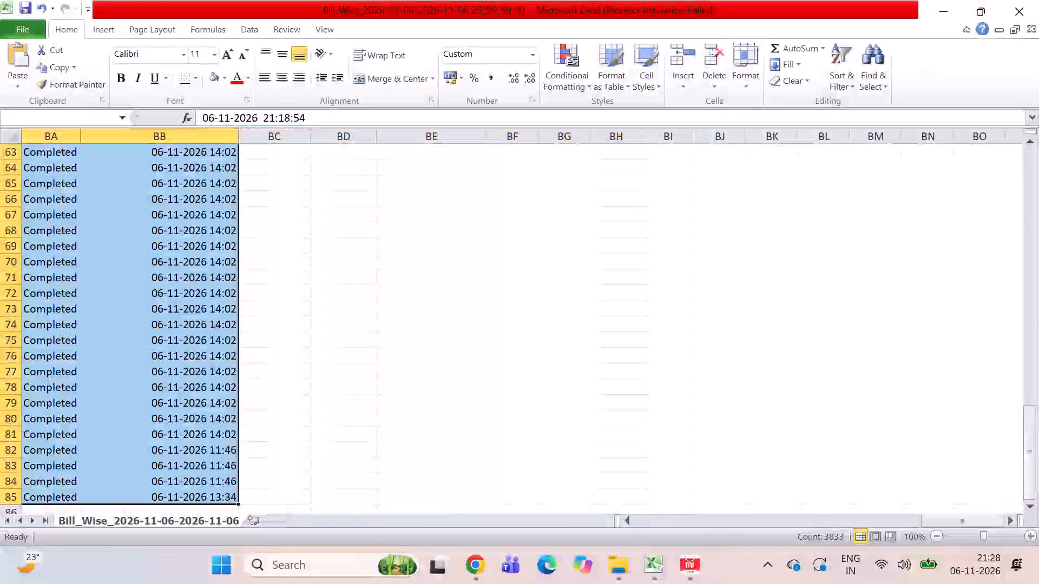
key(ctrl+c)
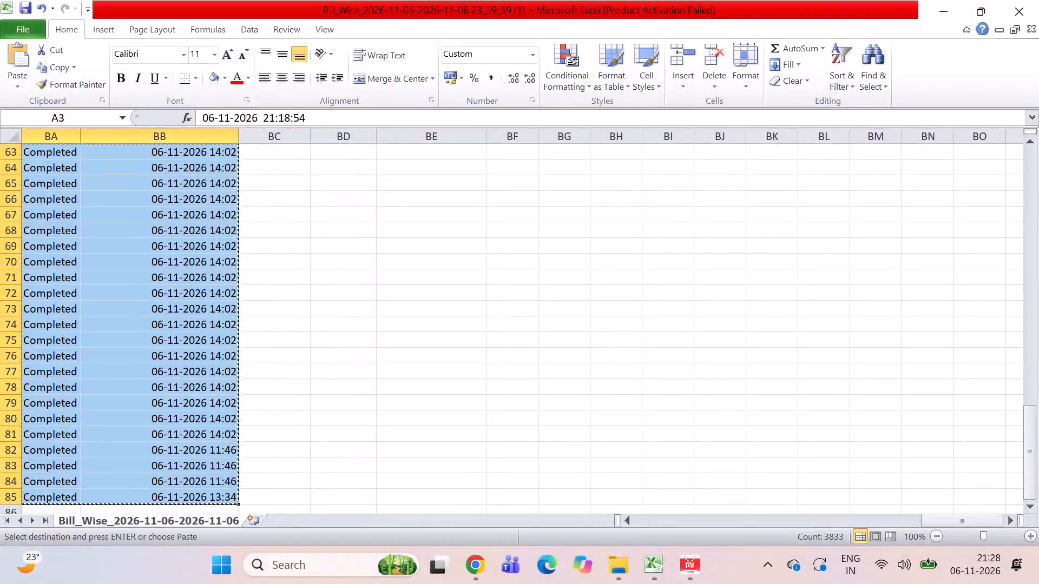
Switch back to the Chrome window with the Bill wise sales report.
click(467, 566)
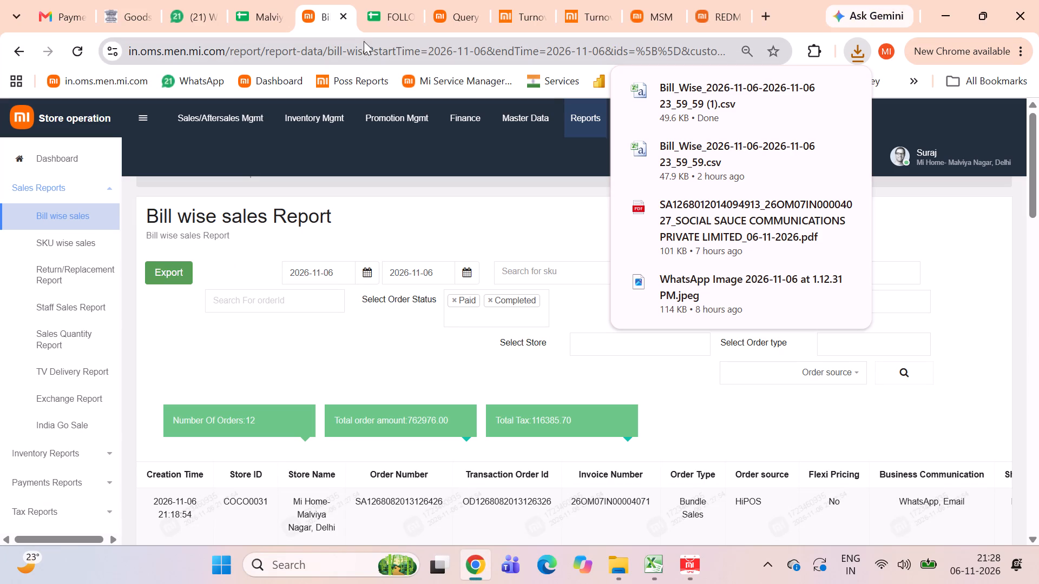
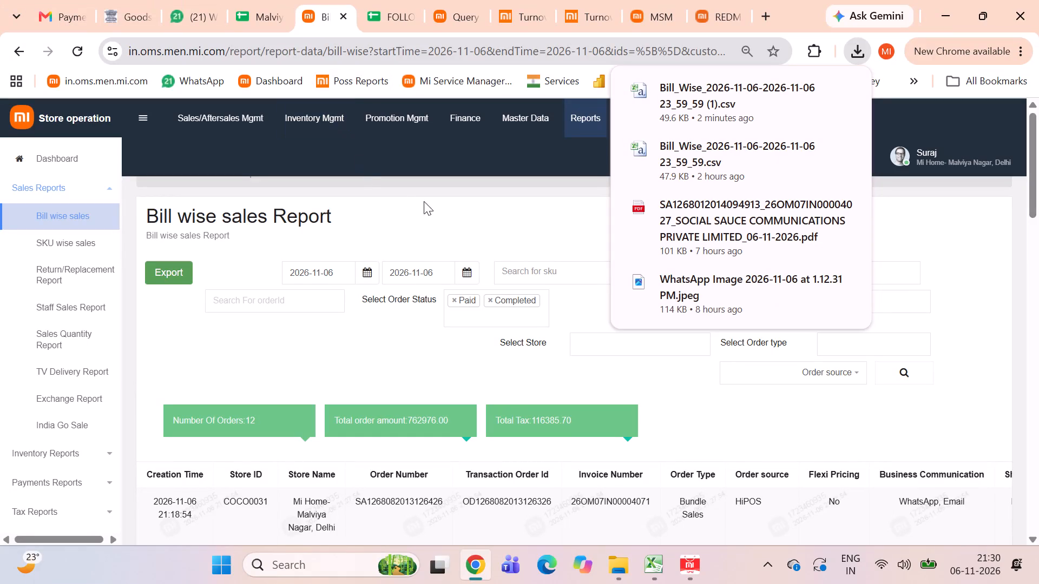
Dismiss the recent downloads list covering the Bill wise sales report.
click(442, 220)
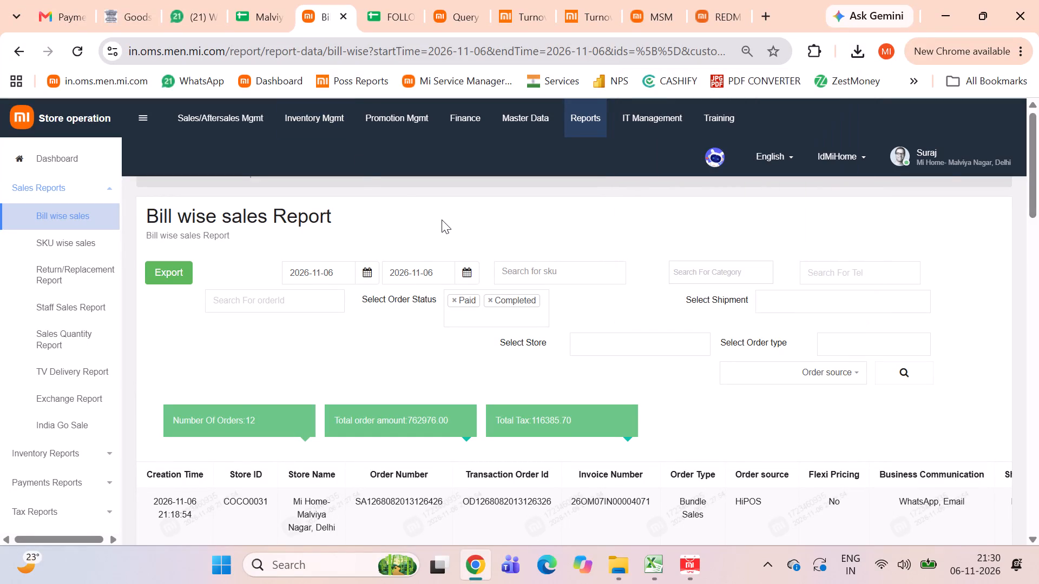
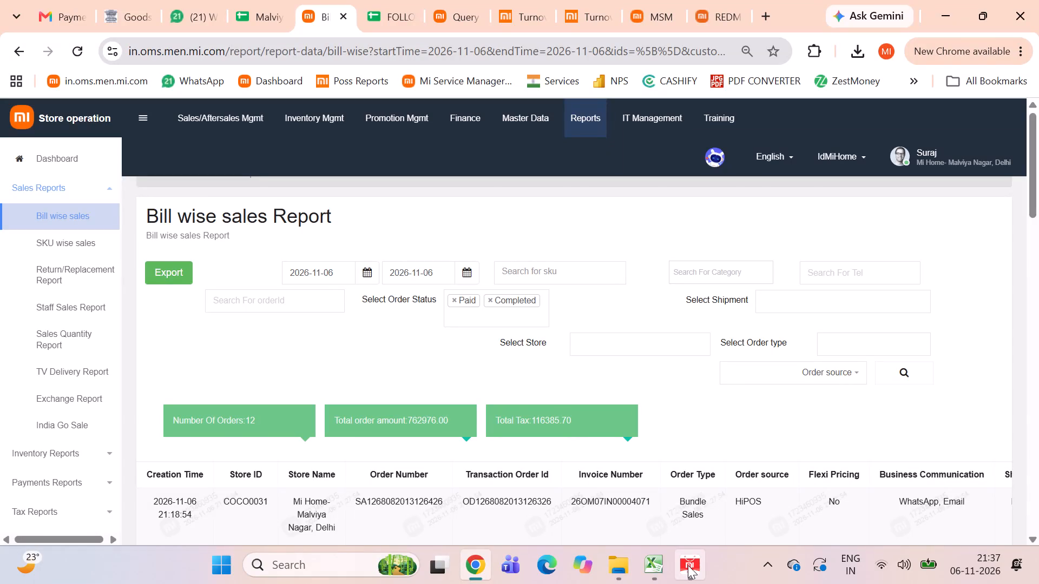
Switch to the HiPOS app to view its store order list.
click(688, 566)
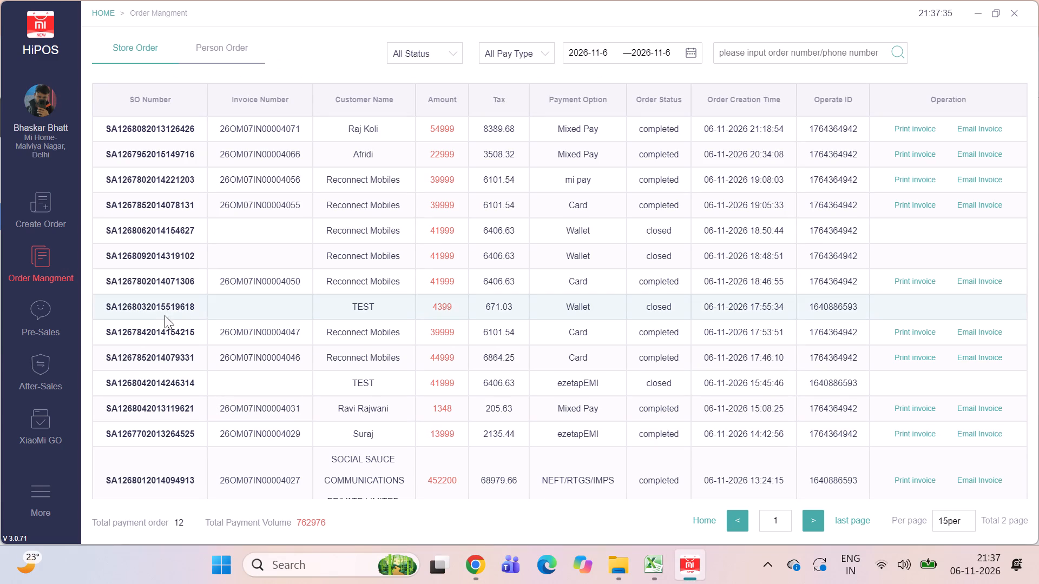
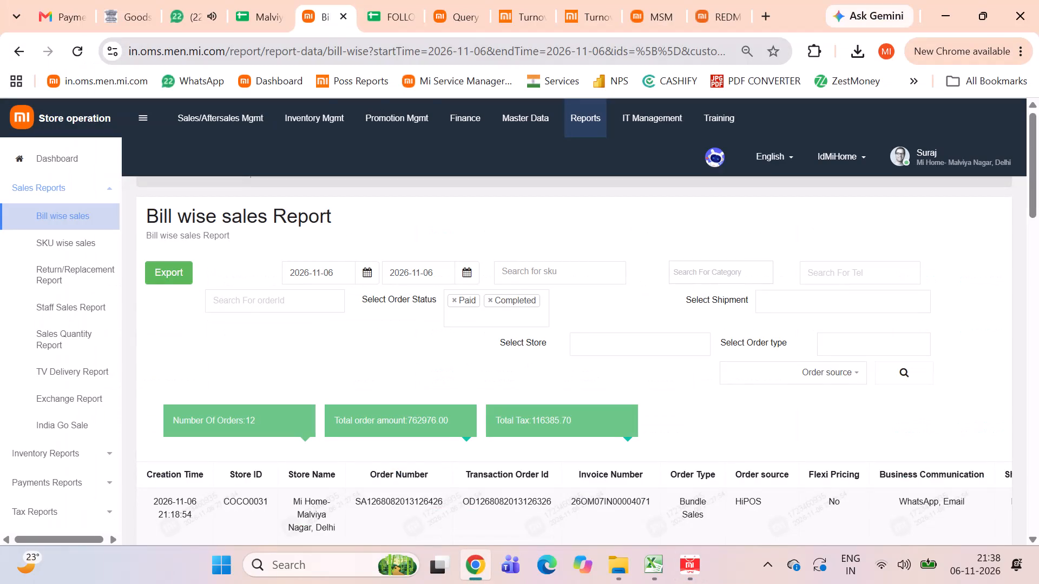
Refresh the Mi retail Turnover day report and set its date back to 2026-11-06.
click(523, 0)
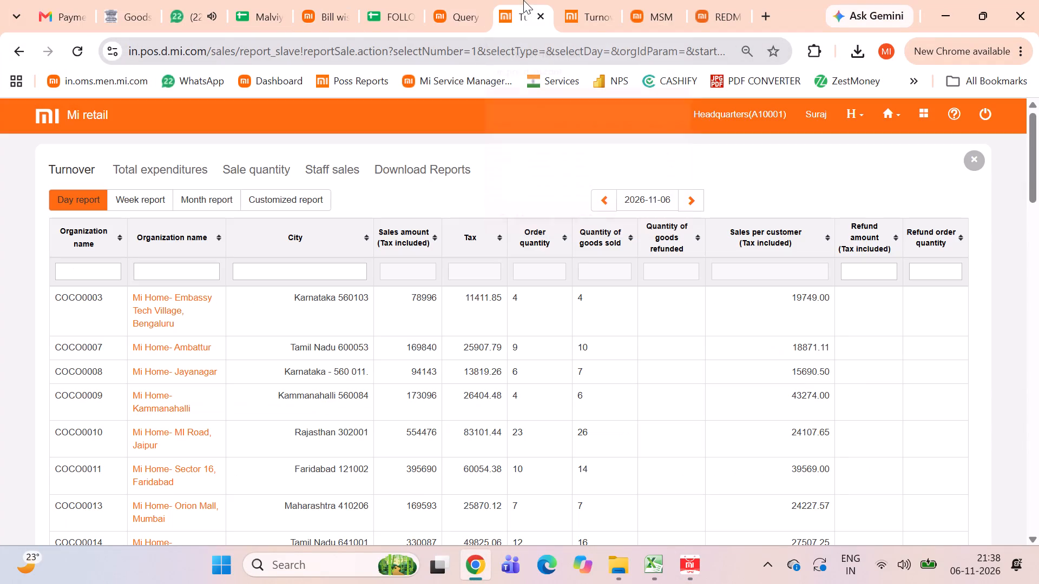
click(79, 50)
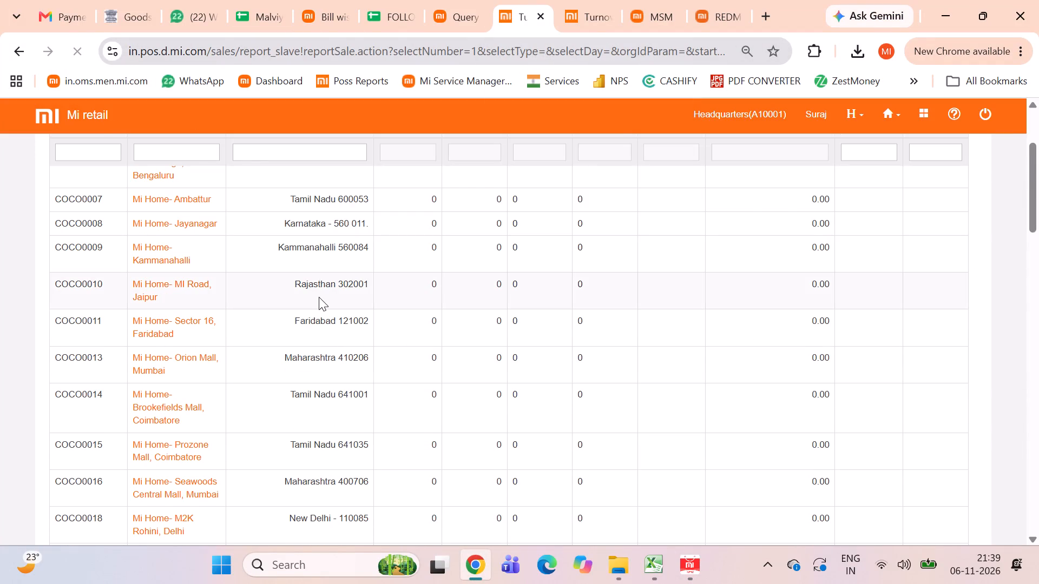
scroll(319, 297, up, 8)
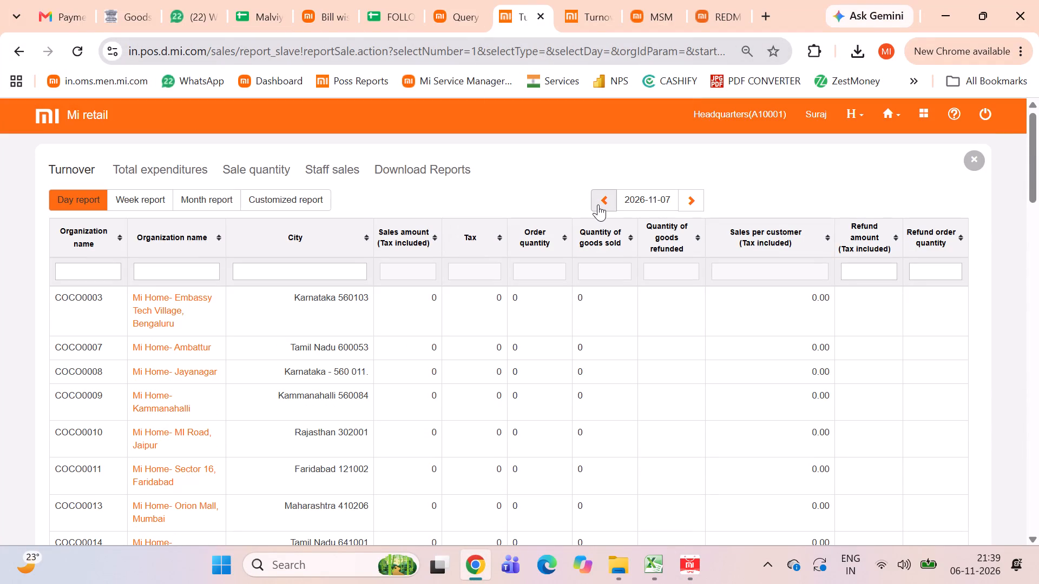
click(598, 204)
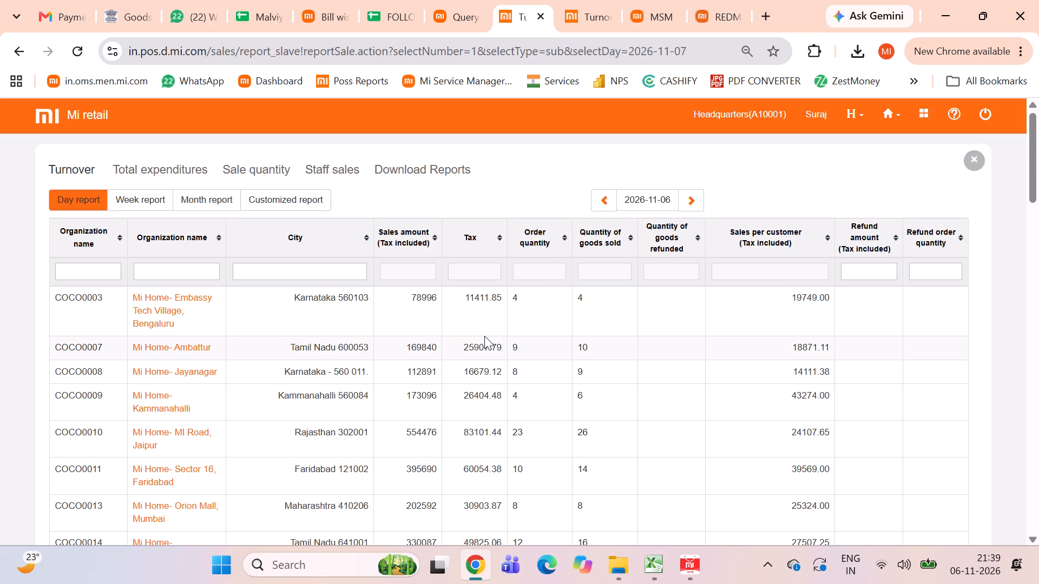
Locate the Mi Home- Malviya Nagar row in the turnover table and compare its figures with the HiPOS store order list.
scroll(484, 336, down, 2)
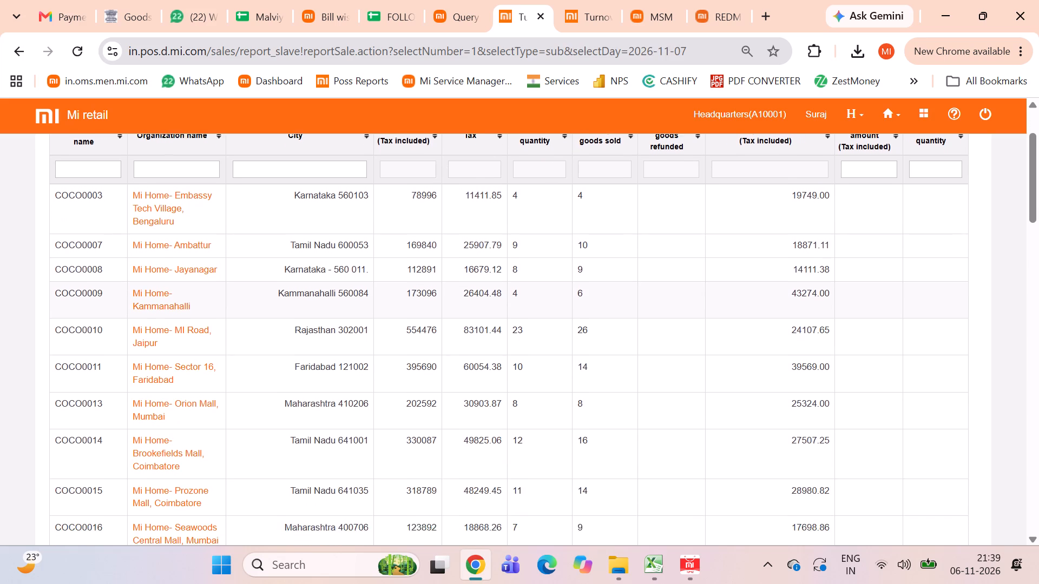
scroll(484, 336, down, 3)
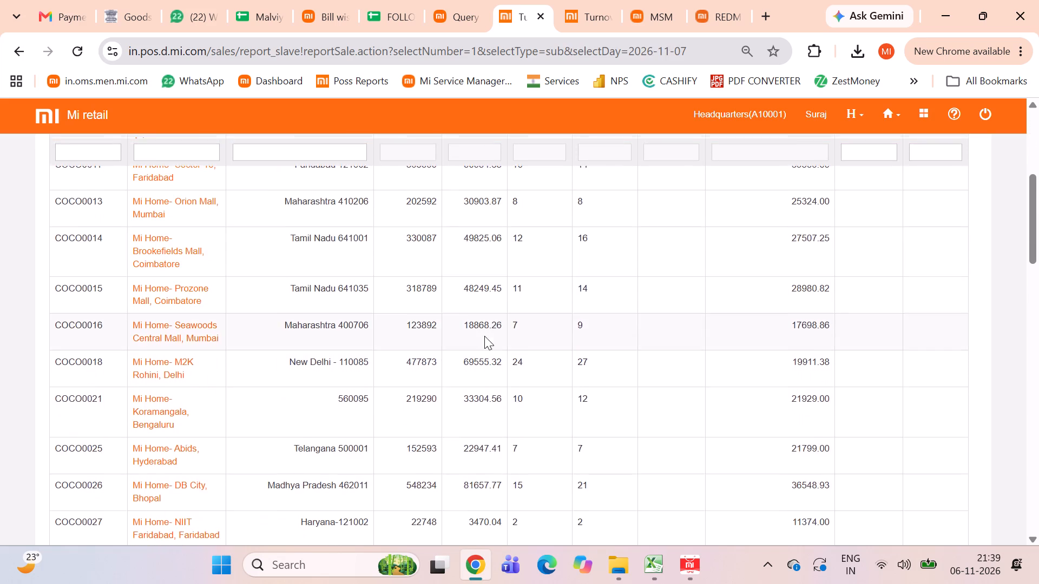
scroll(484, 336, down, 2)
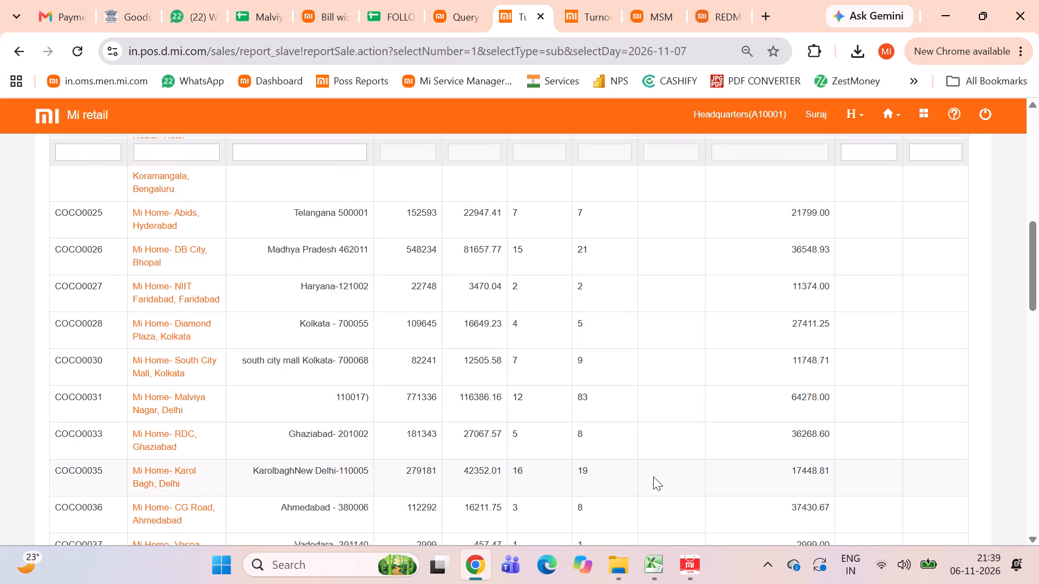
click(689, 574)
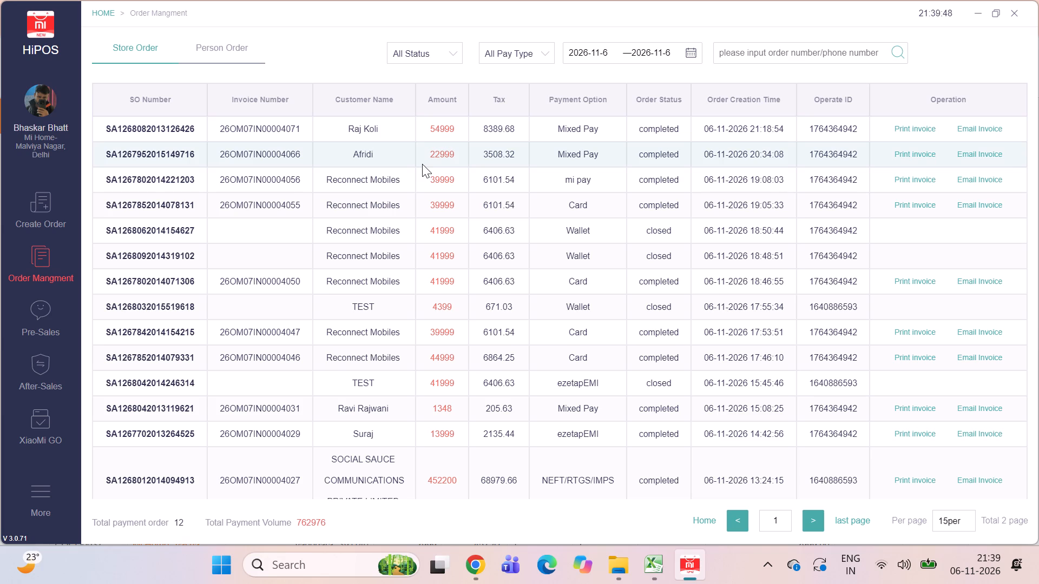
click(479, 564)
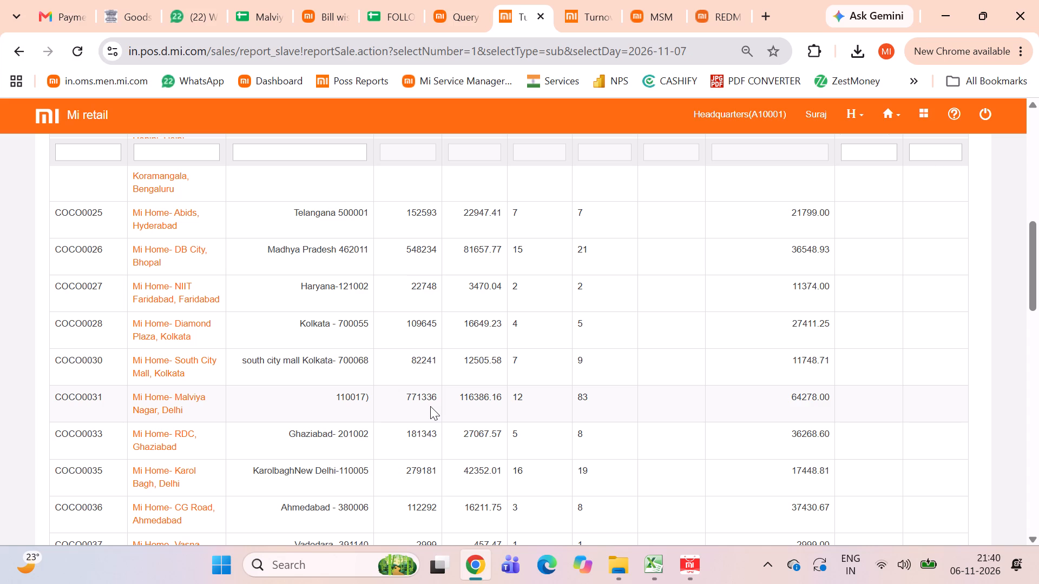
Set the store turnover table to 1000 items per page.
scroll(430, 406, up, 2)
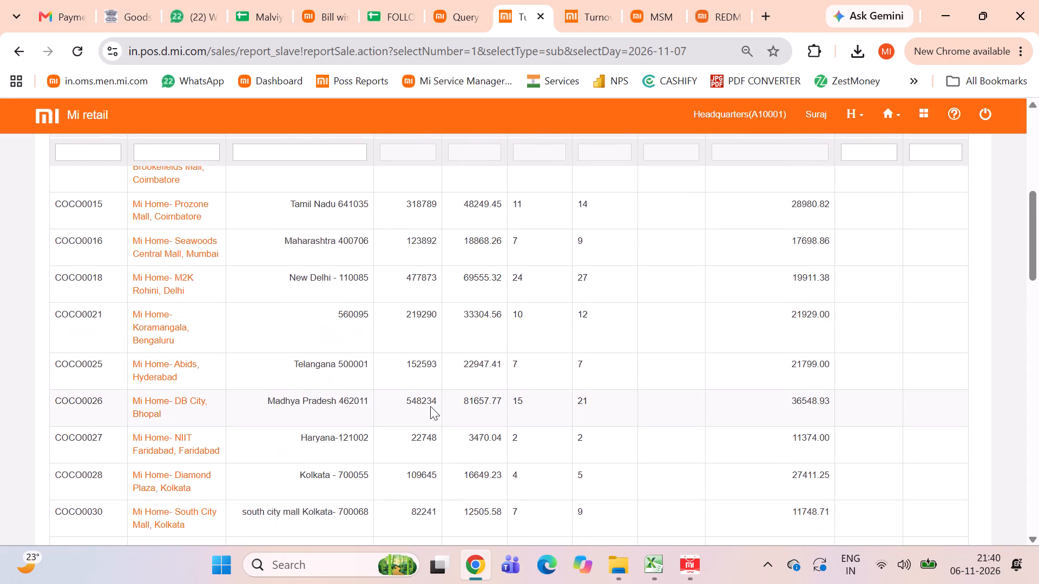
scroll(437, 284, up, 3)
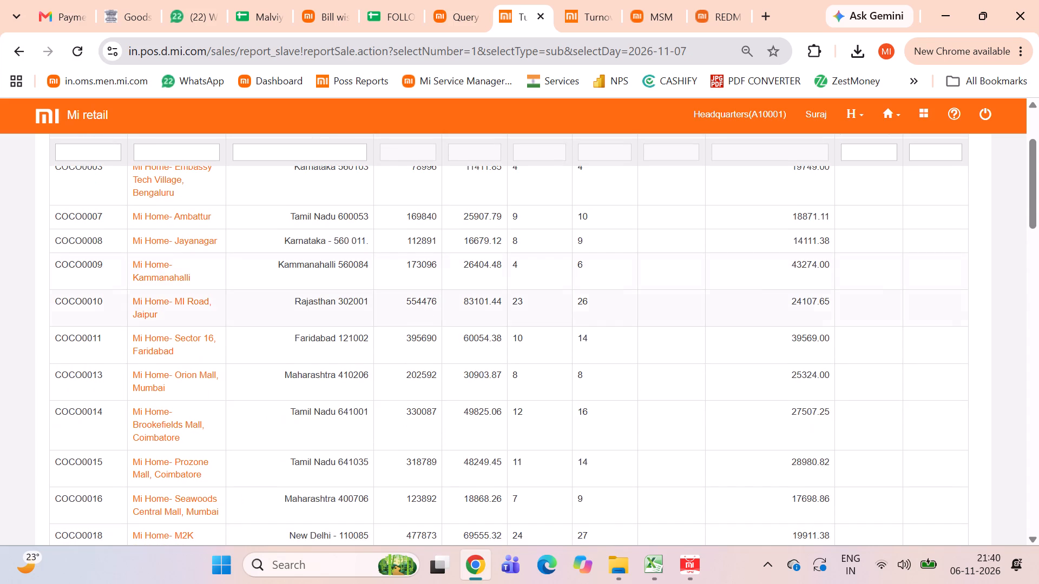
scroll(462, 306, up, 2)
scroll(462, 306, down, 6)
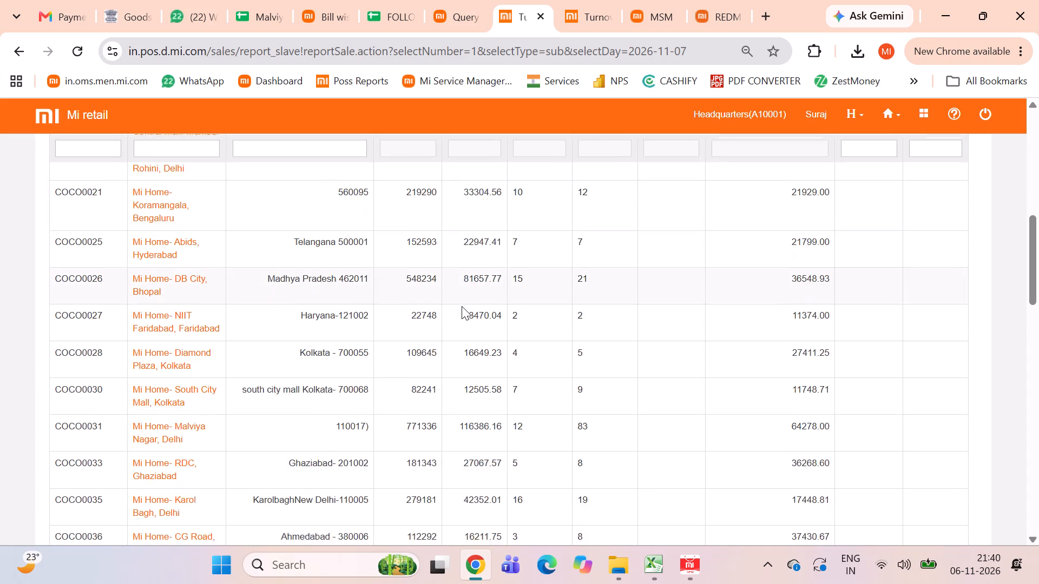
scroll(462, 306, down, 1)
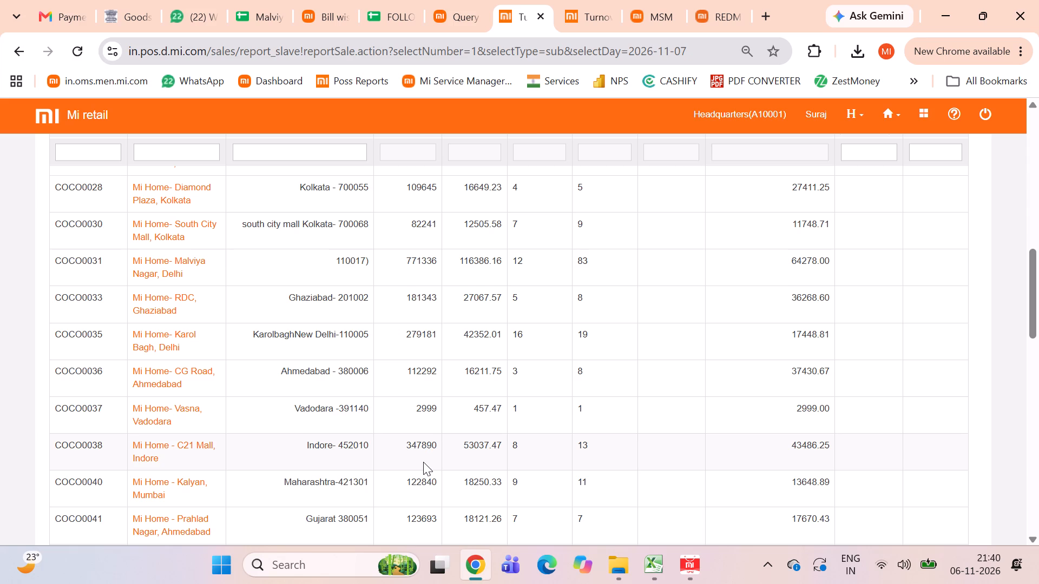
scroll(423, 462, up, 4)
scroll(423, 462, down, 11)
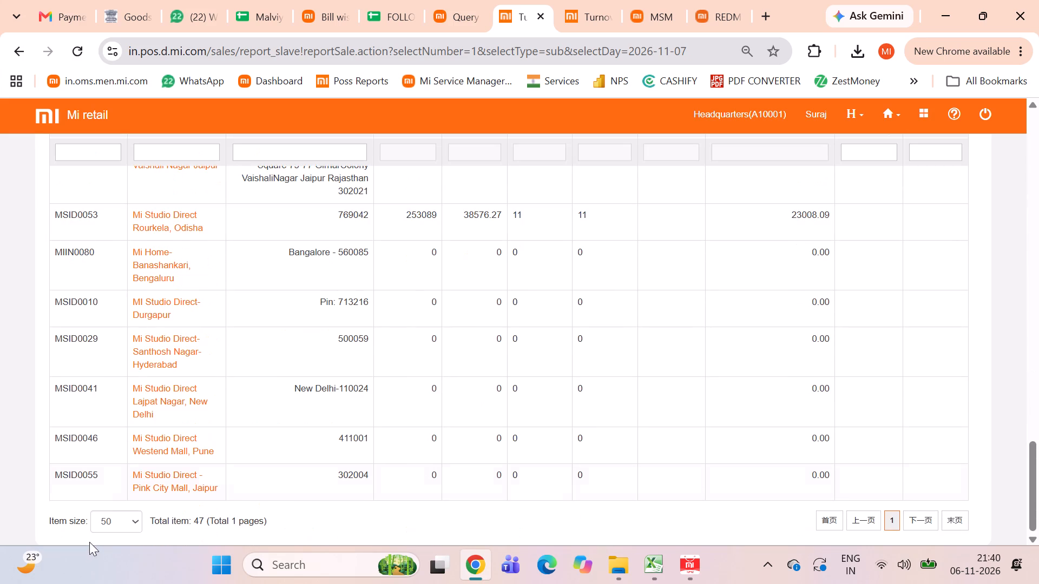
click(127, 519)
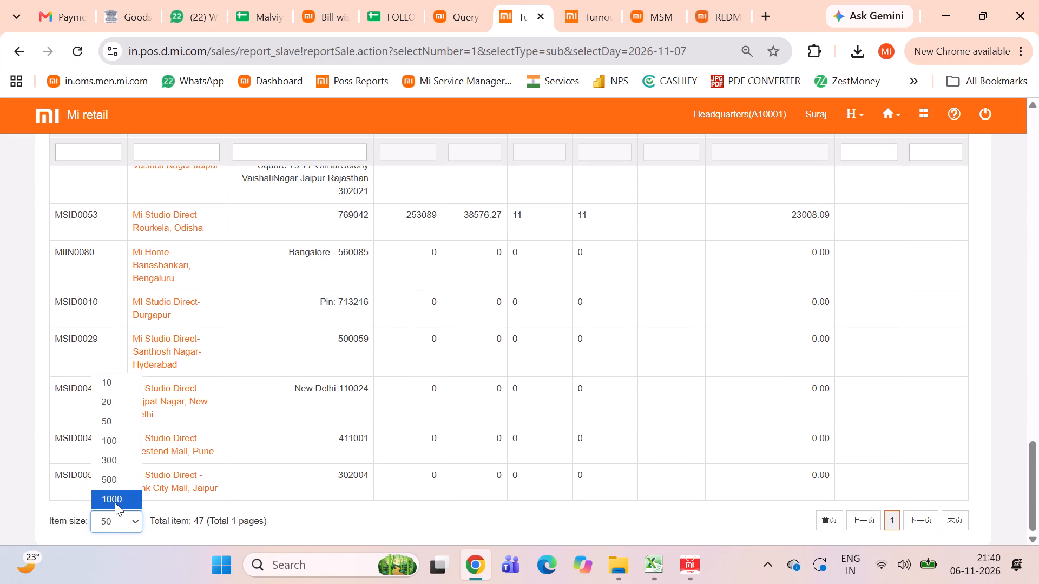
click(115, 502)
Sort the store turnover table by tax in descending order and review the top stores.
scroll(365, 420, up, 7)
scroll(365, 420, down, 1)
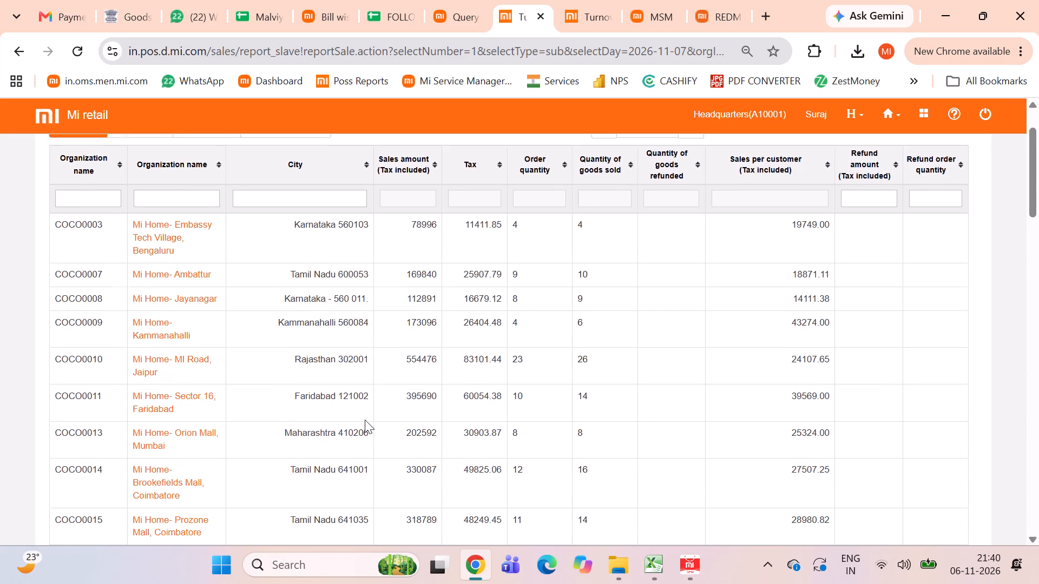
scroll(365, 420, down, 3)
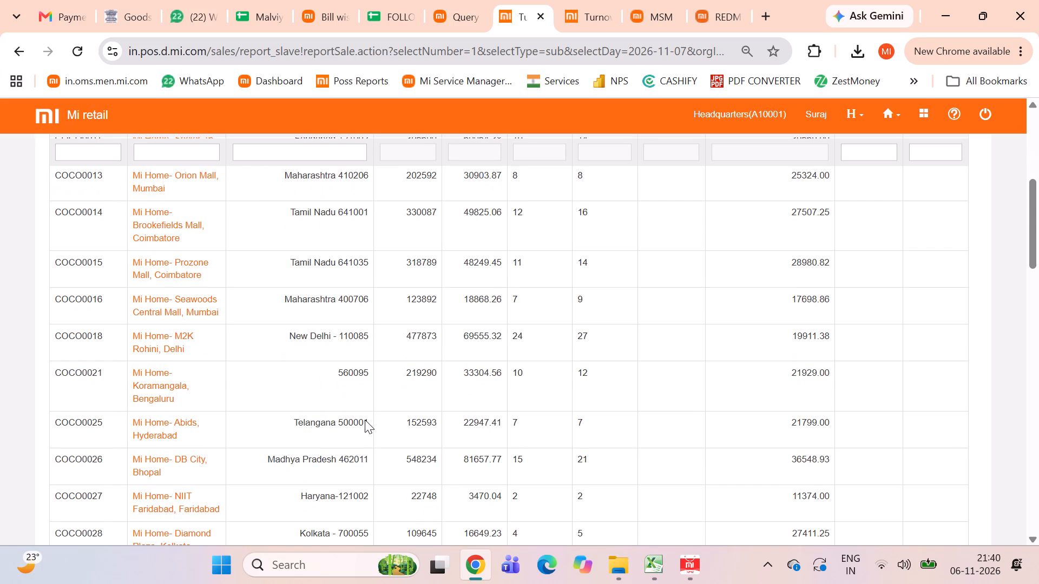
scroll(365, 420, down, 6)
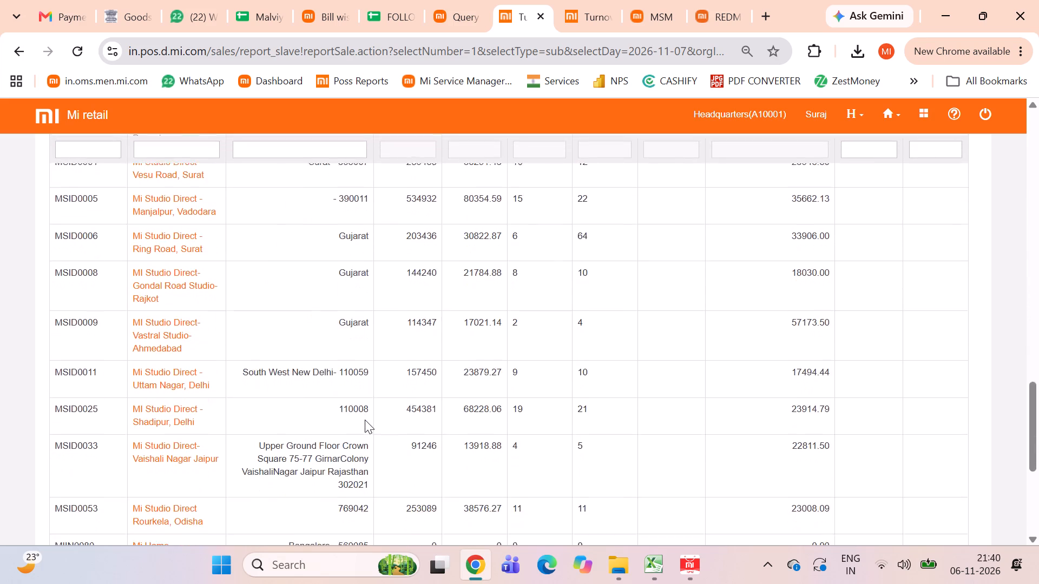
scroll(365, 420, down, 3)
scroll(365, 420, up, 7)
scroll(498, 294, up, 6)
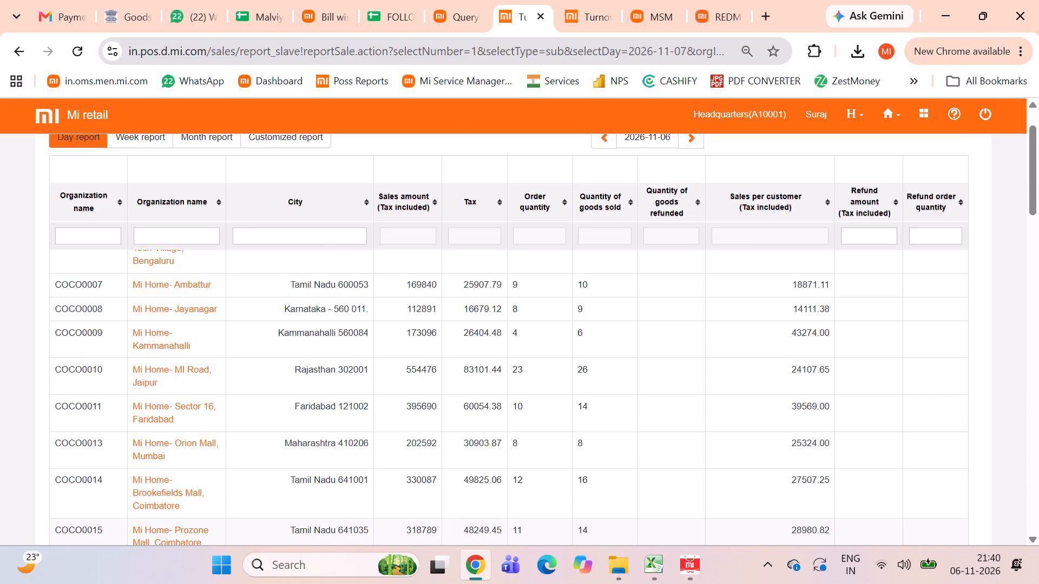
click(483, 237)
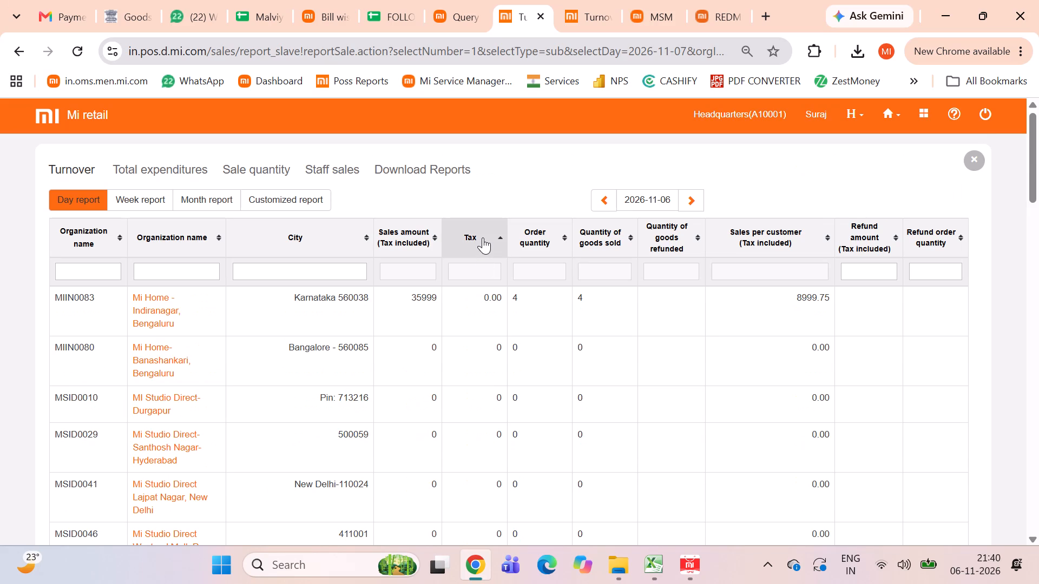
click(483, 237)
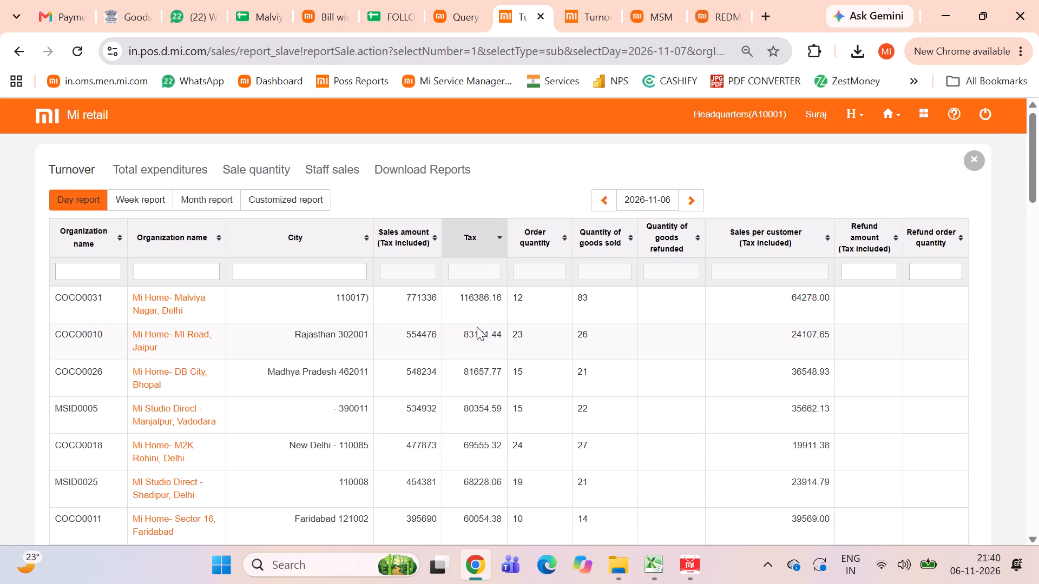
scroll(471, 348, down, 1)
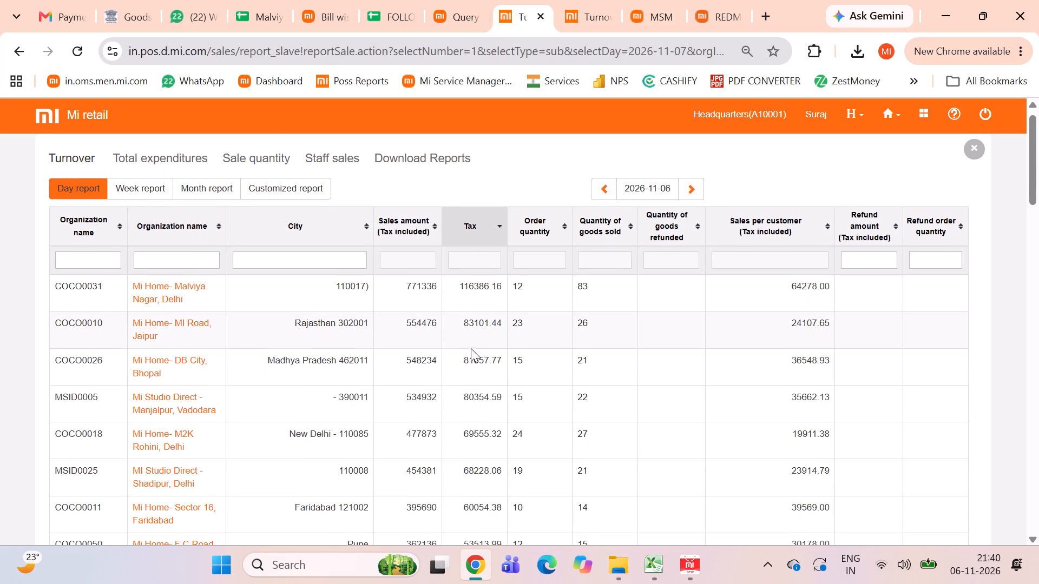
scroll(471, 348, down, 1)
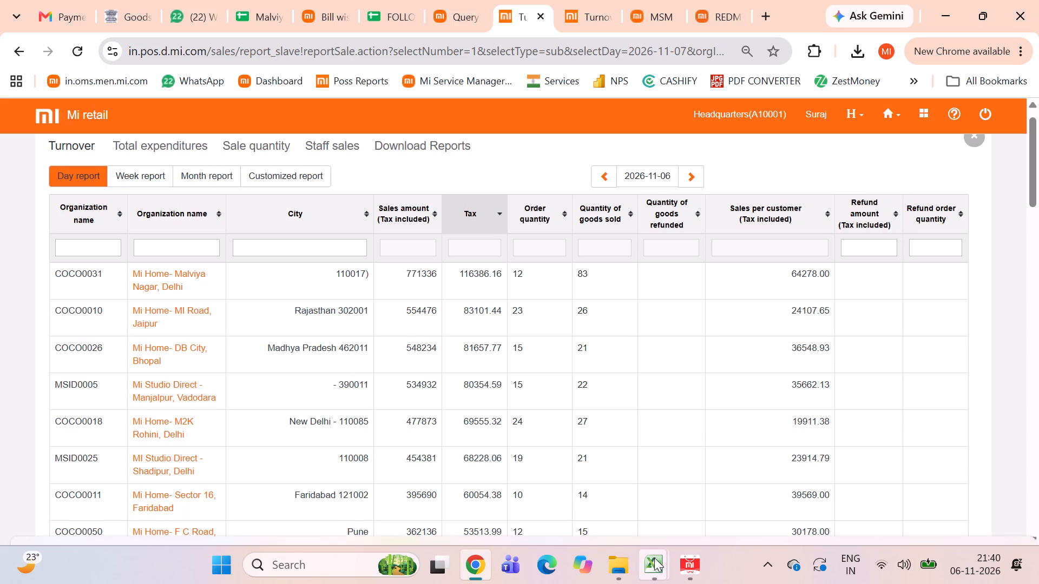
Paste the order rows copied from Excel into the Malviya nagar DWM DSR spreadsheet's Bill wise Sale Paste sheet, starting at A328.
click(928, 478)
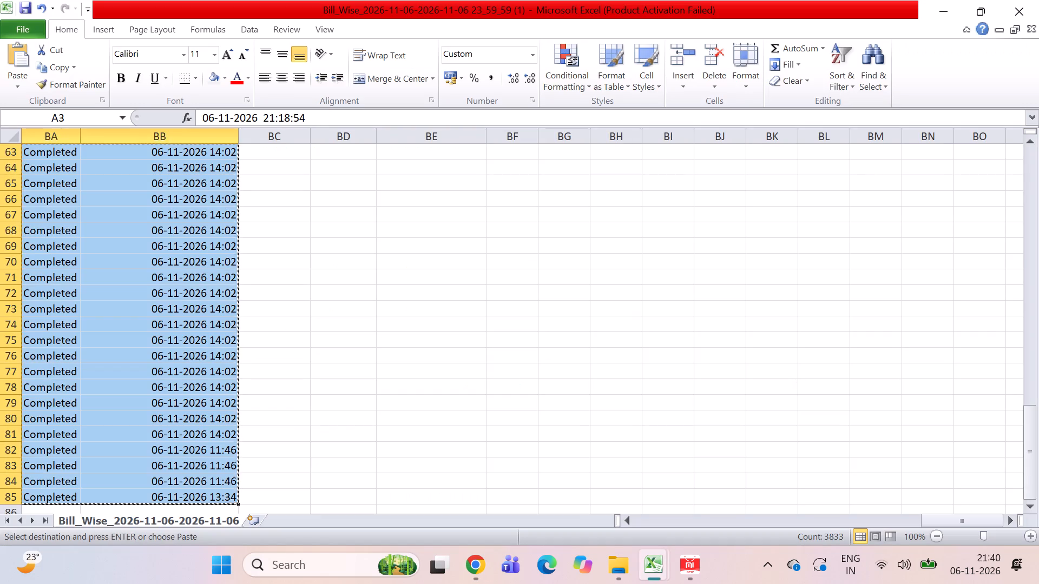
click(472, 563)
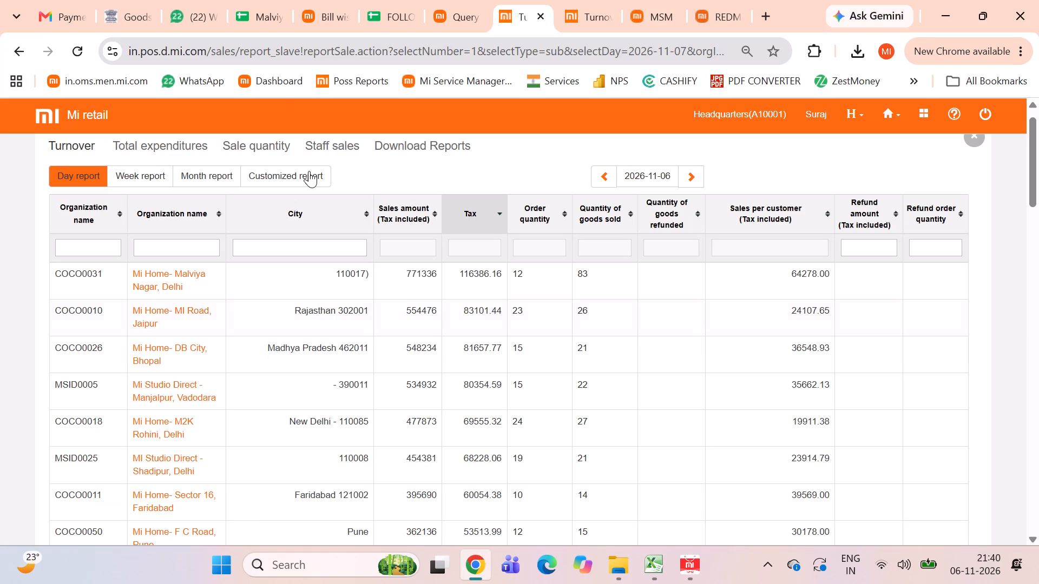
click(254, 12)
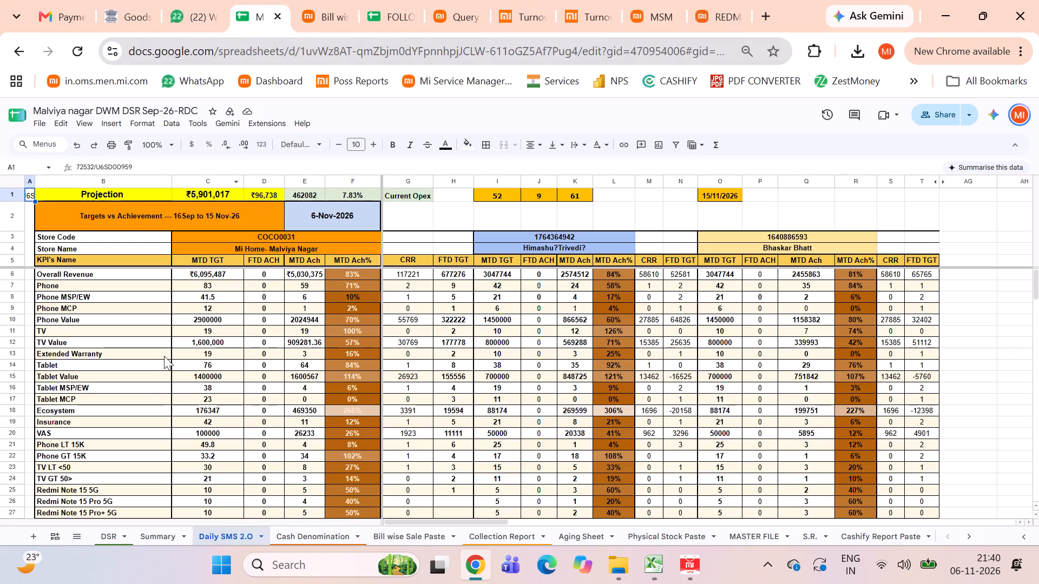
click(392, 537)
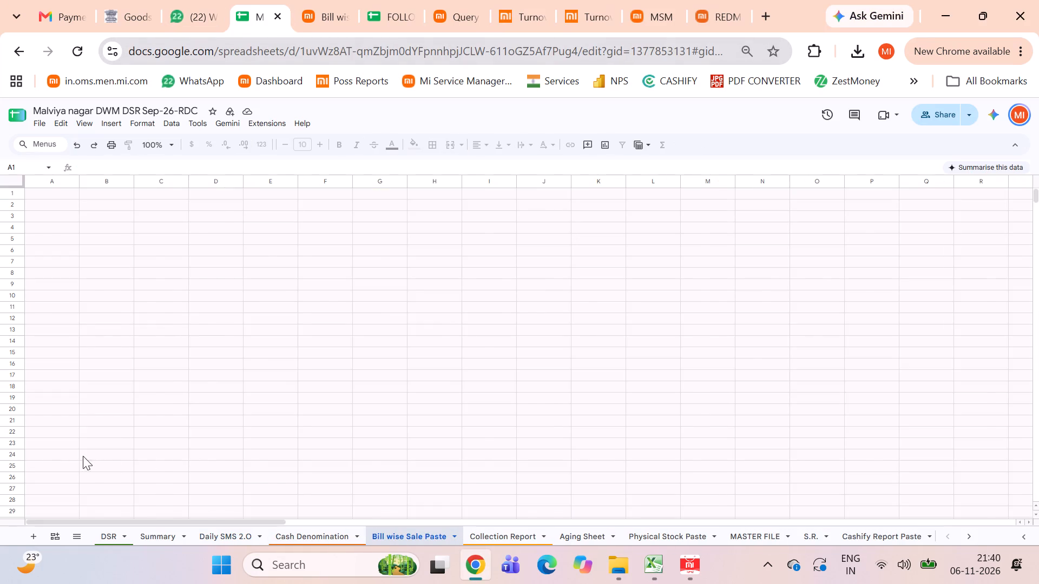
click(56, 456)
key(ctrl+Down)
key(Down)
key(Down)
key(Down)
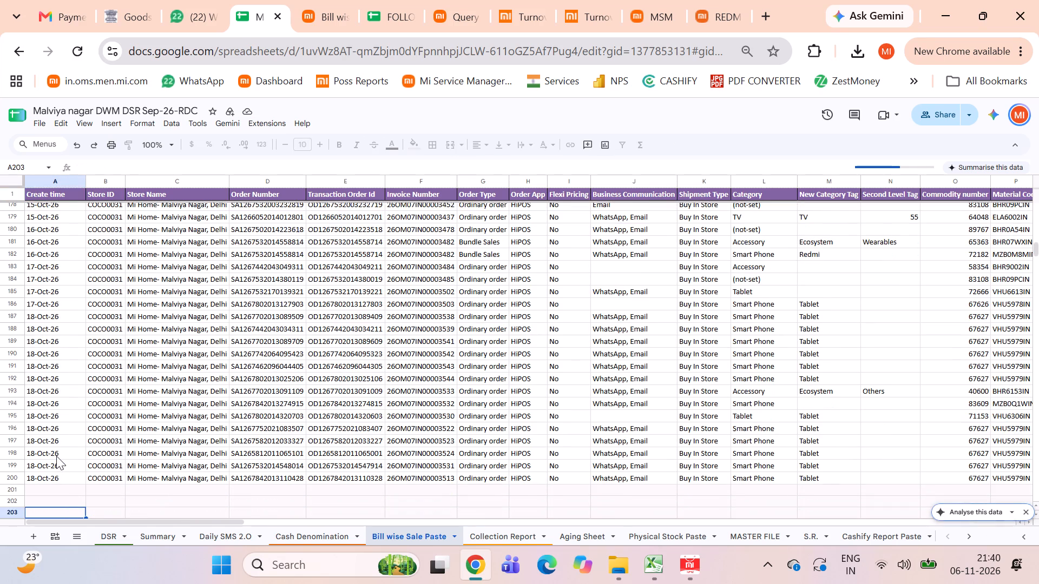
key(Up)
key(Down)
key(ctrl+Down)
key(Down)
key(Down)
key(Down)
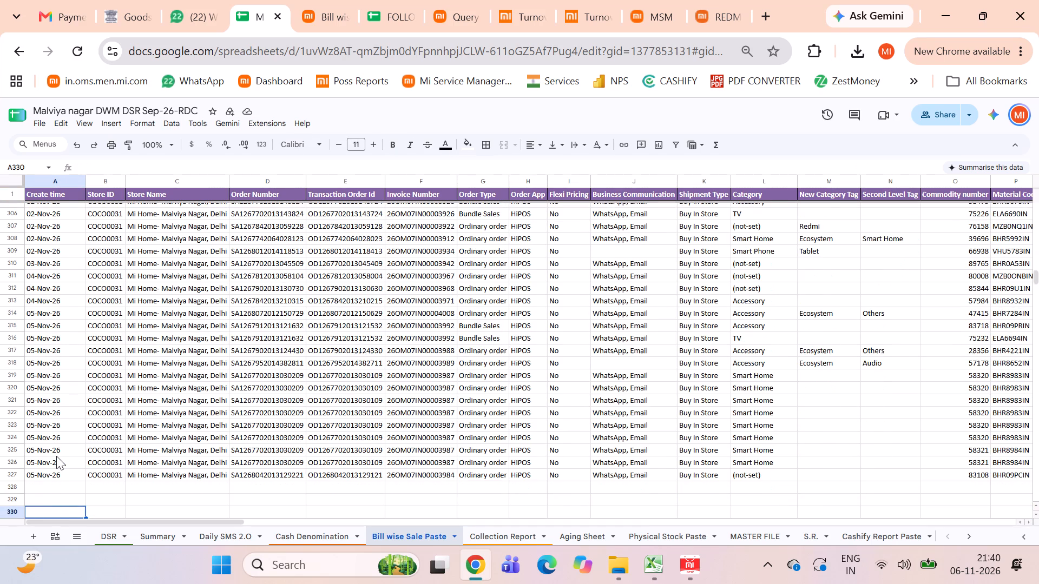
key(Up)
key(Up)
key(ctrl+v)
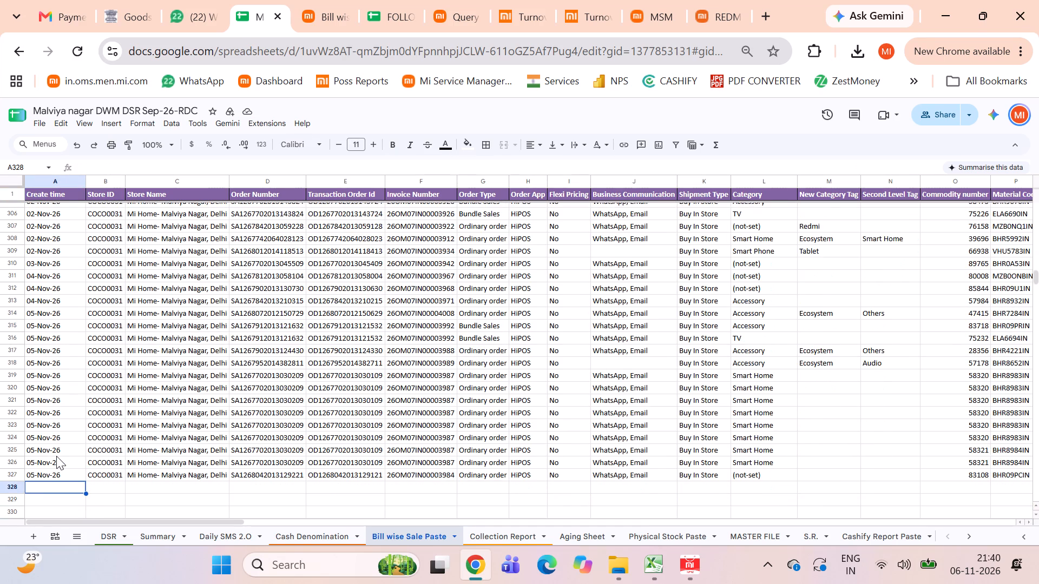
Match the create time in A328 to the date format above, set it to 06-Nov-26, and fill it down the pasted rows.
key(Right)
key(Left)
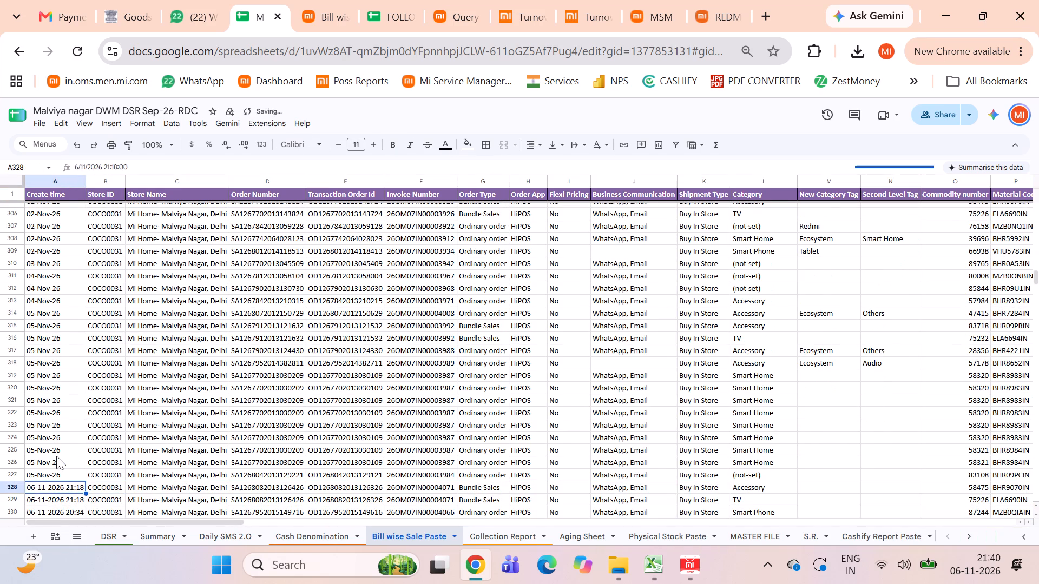
key(ctrl+d)
double_click(43, 488)
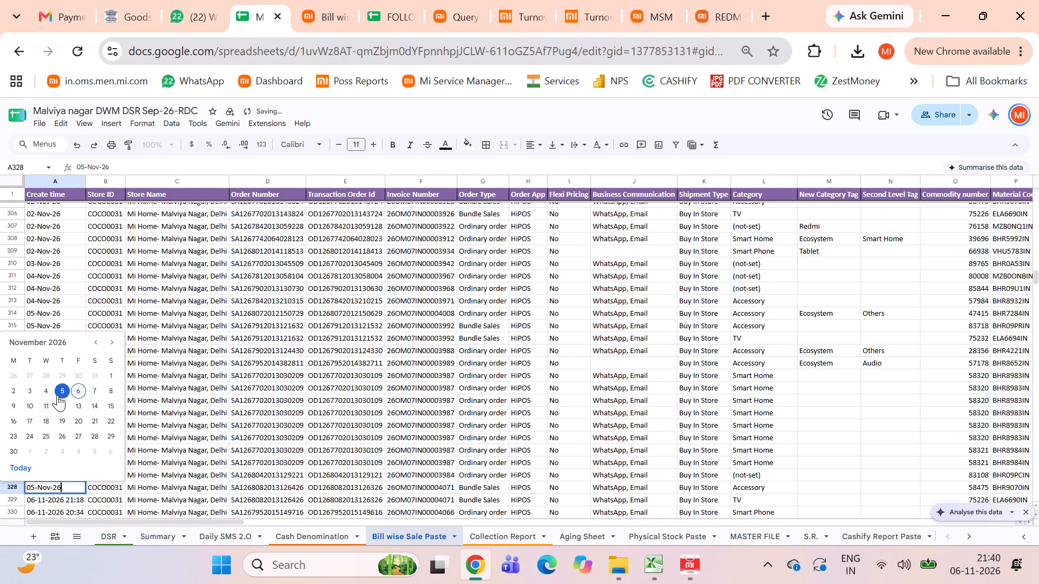
click(76, 393)
key(ctrl+shift+Down)
key(ctrl+d)
key(Right)
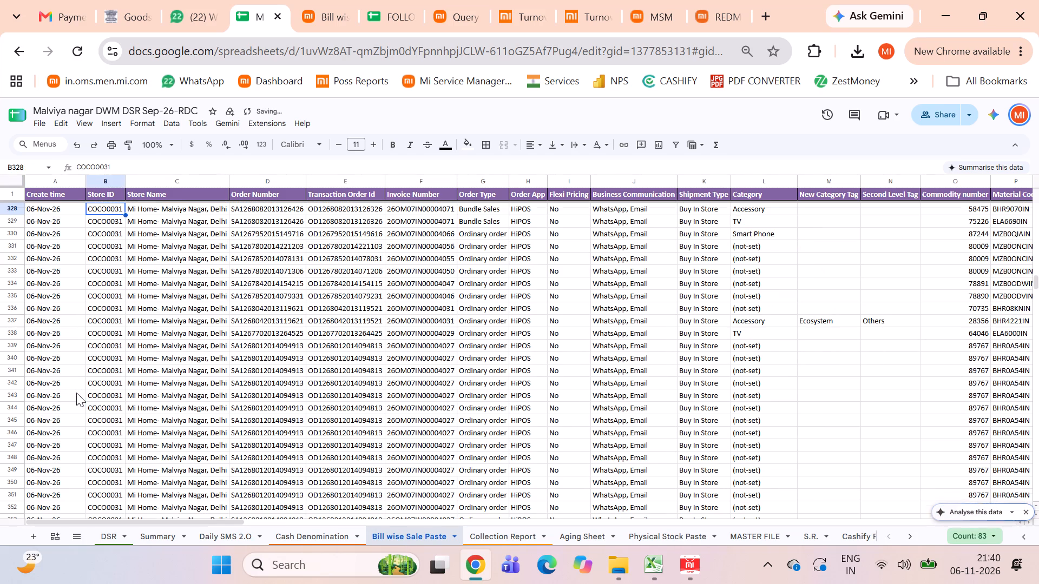
Bring up the DSR spreadsheet's Collection Report sheet and export the store operation site's Collection Report for 2026-11-03 to 2026-11-06.
click(482, 537)
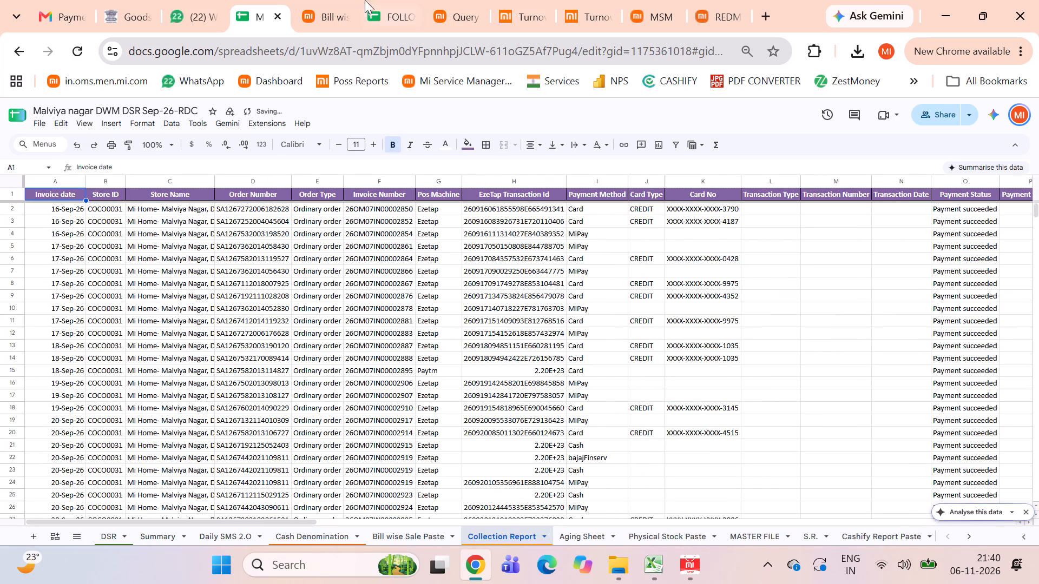
click(325, 7)
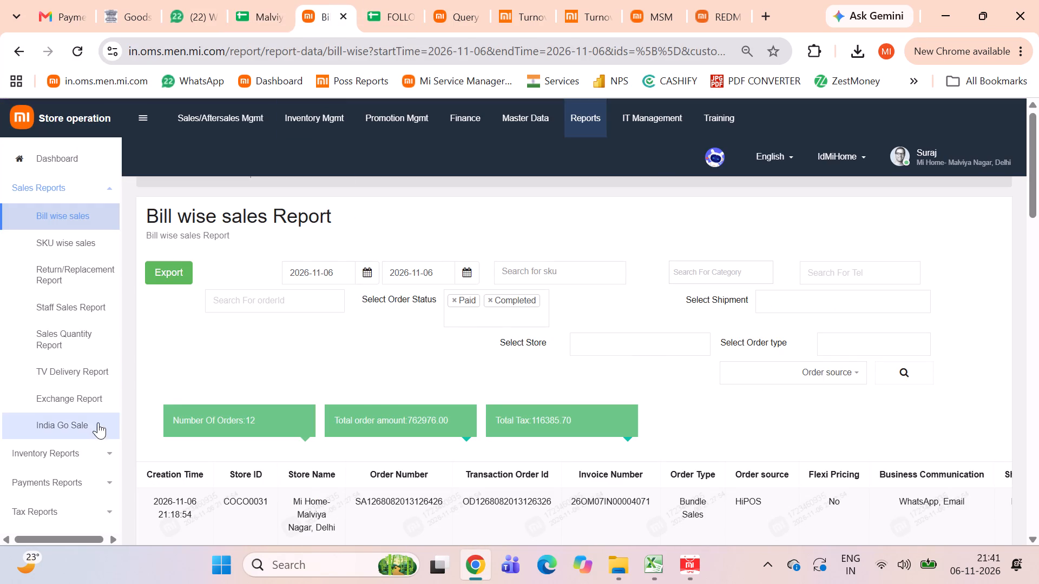
click(98, 474)
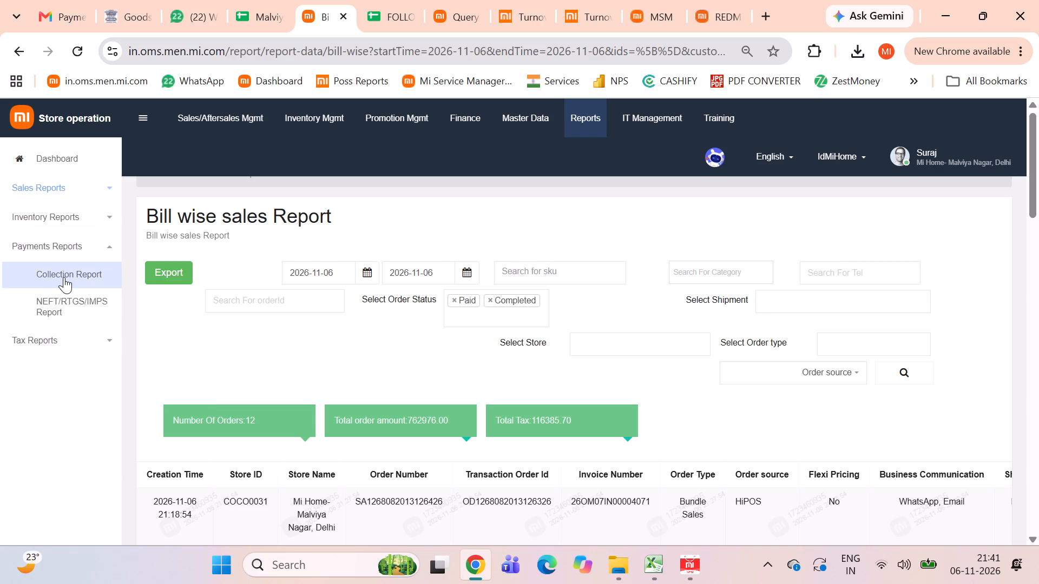
click(61, 273)
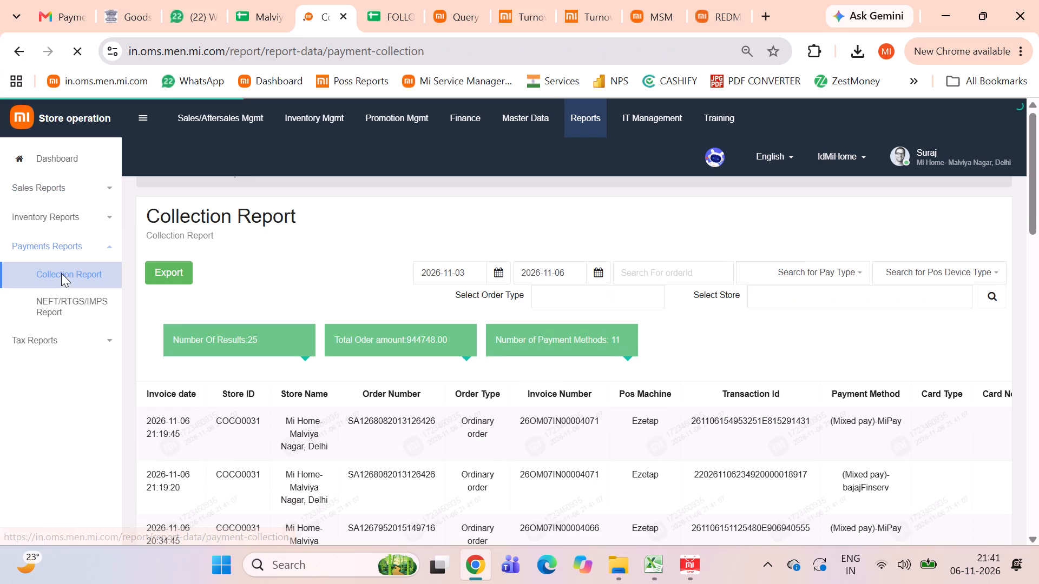
click(162, 279)
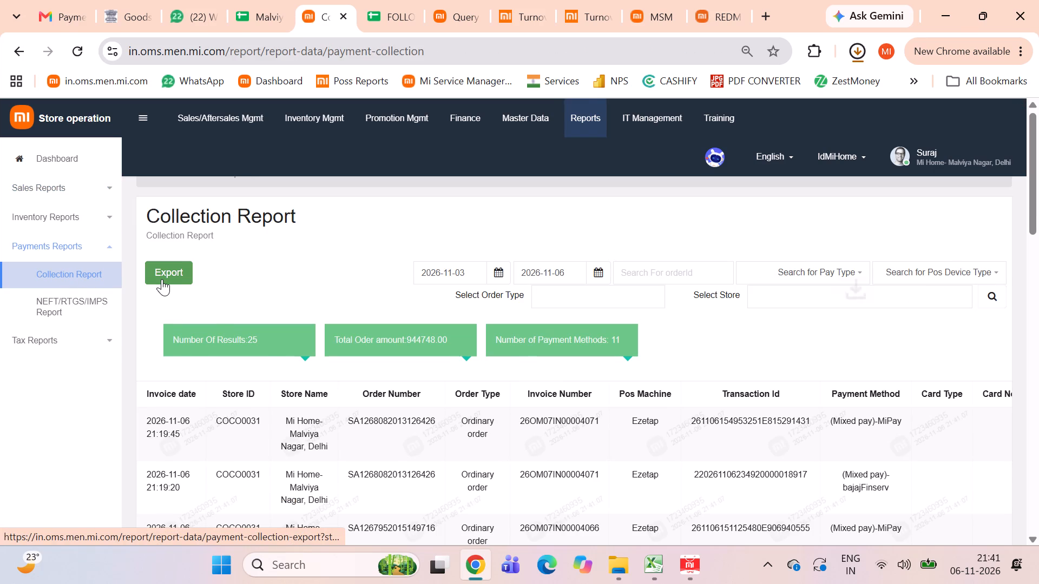
In the exported Payment_Collection workbook in Excel, auto-fit the width of all columns.
click(15, 133)
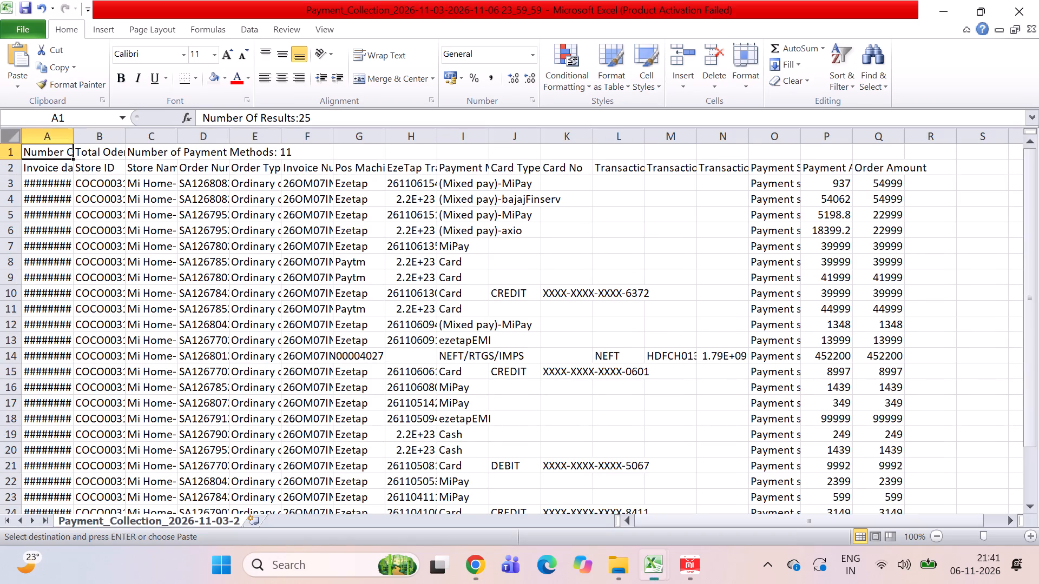
drag(15, 133, 75, 138)
click(75, 138)
drag(75, 138, 58, 168)
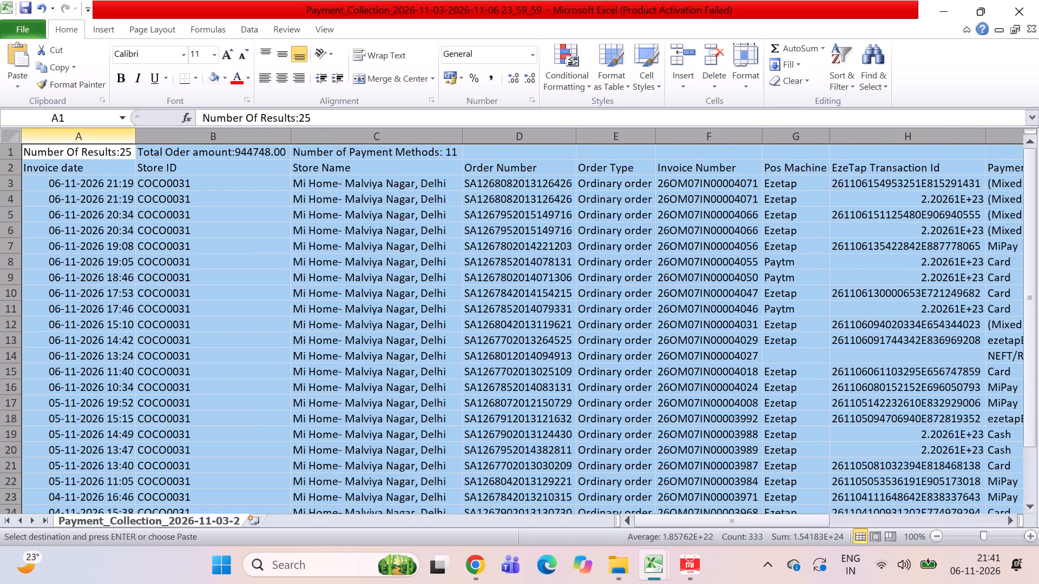
drag(58, 168, 63, 185)
Delete all collection rows dated 05-11-2026 and earlier, from row 17 down, leaving only the 06-11-2026 entries.
click(7, 400)
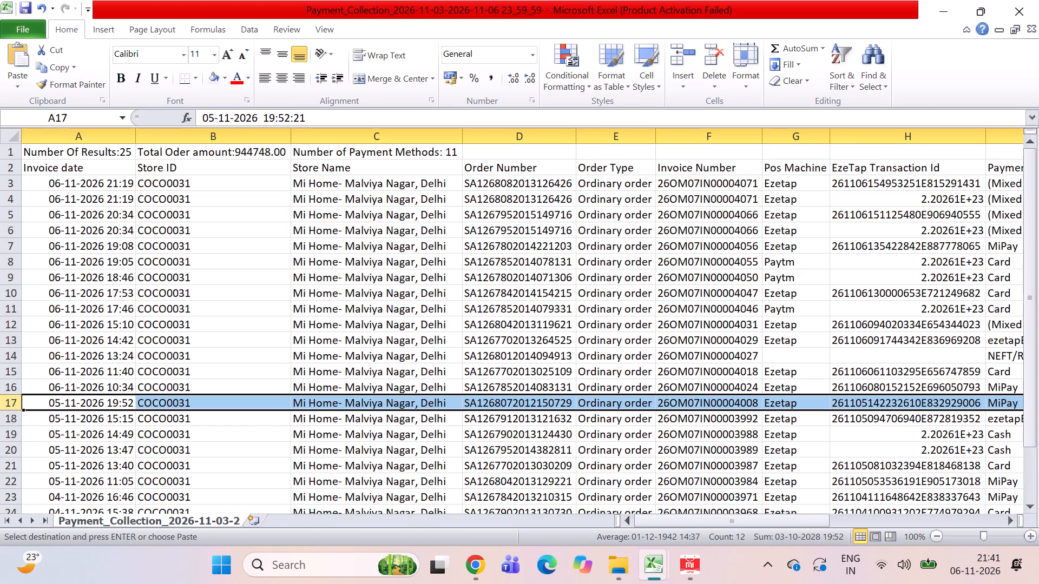
key(ctrl+shift+Down)
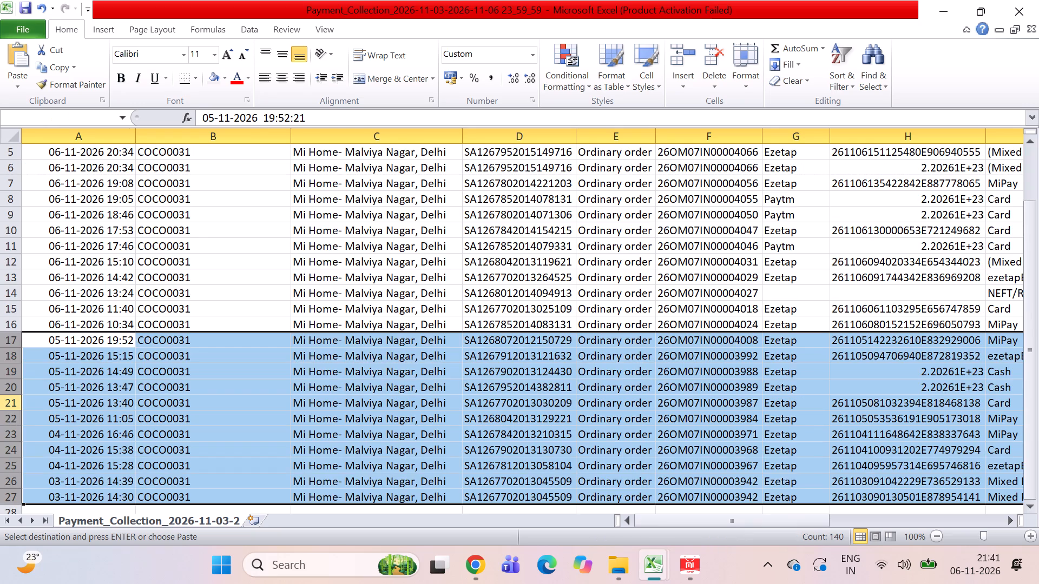
key(ctrl+minus)
key(Up)
key(Up)
key(Up)
key(Up)
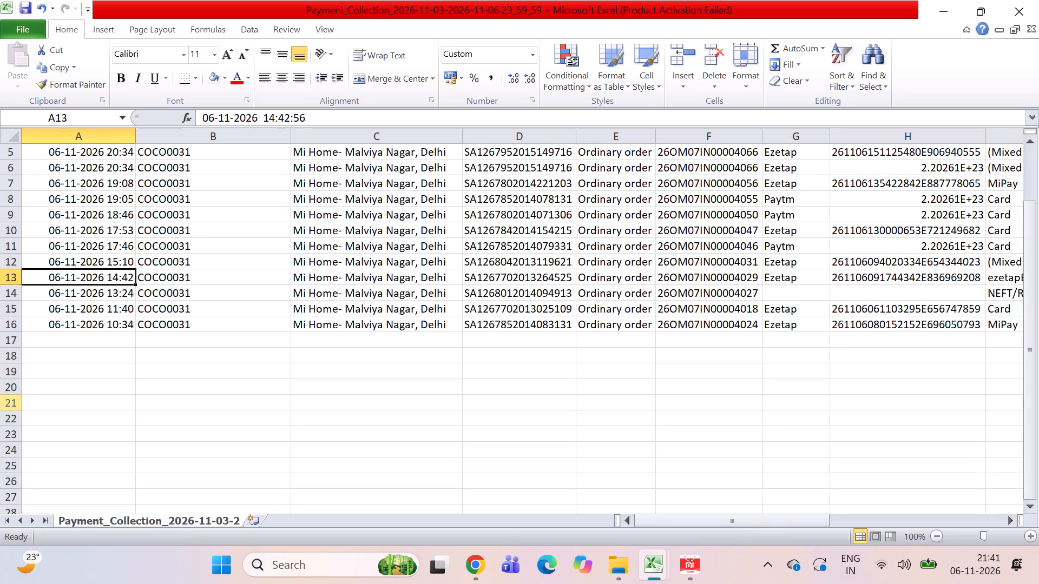
Replace the mixed-pay entry in I12 of the payment method column with MiPay.
click(712, 270)
key(Right)
key(Right)
key(Right)
key(Right)
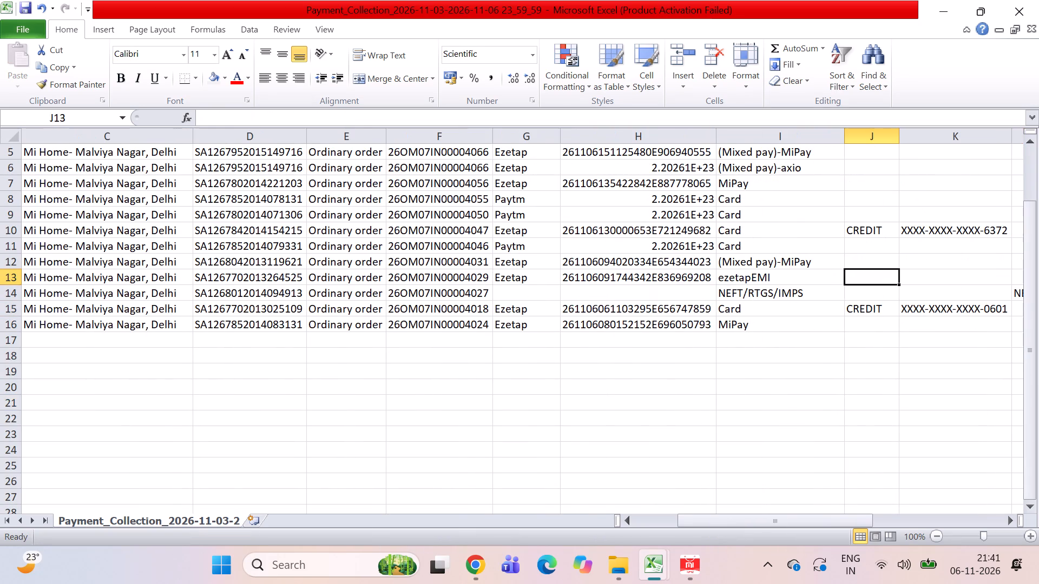
key(Down)
key(Down)
key(Left)
key(Left)
key(Up)
key(Up)
key(Up)
key(Right)
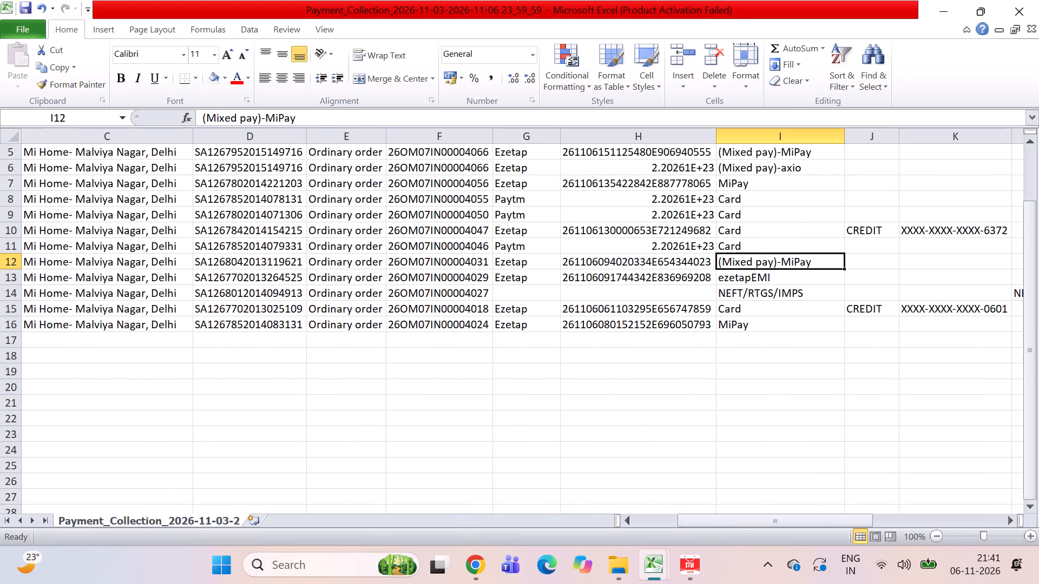
text(MI)
key(Up)
key(Down)
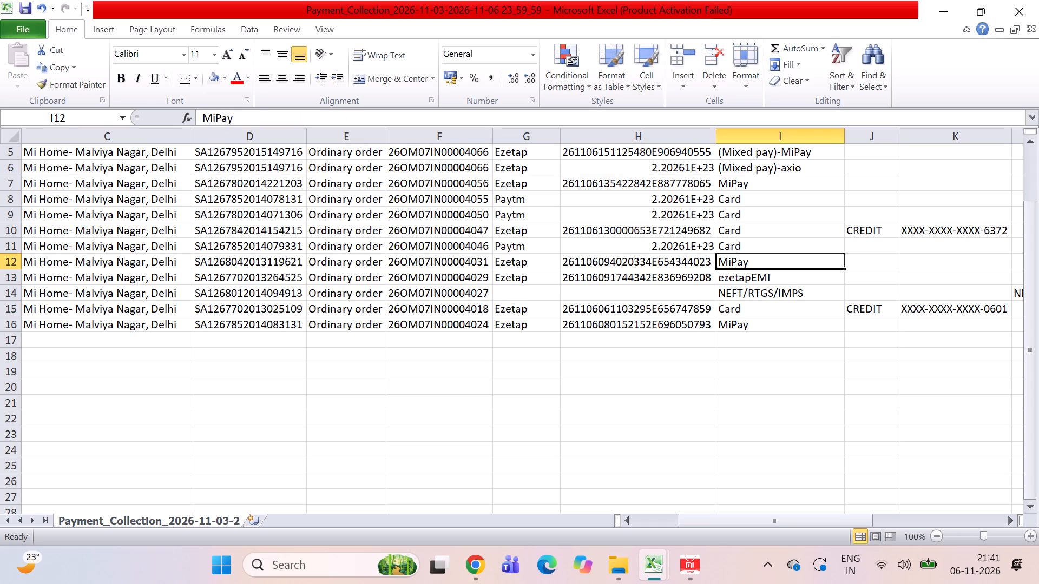
Replace the ezetapEMI payment method in I13 with Card.
key(Down)
text(CAR)
key(Up)
key(Up)
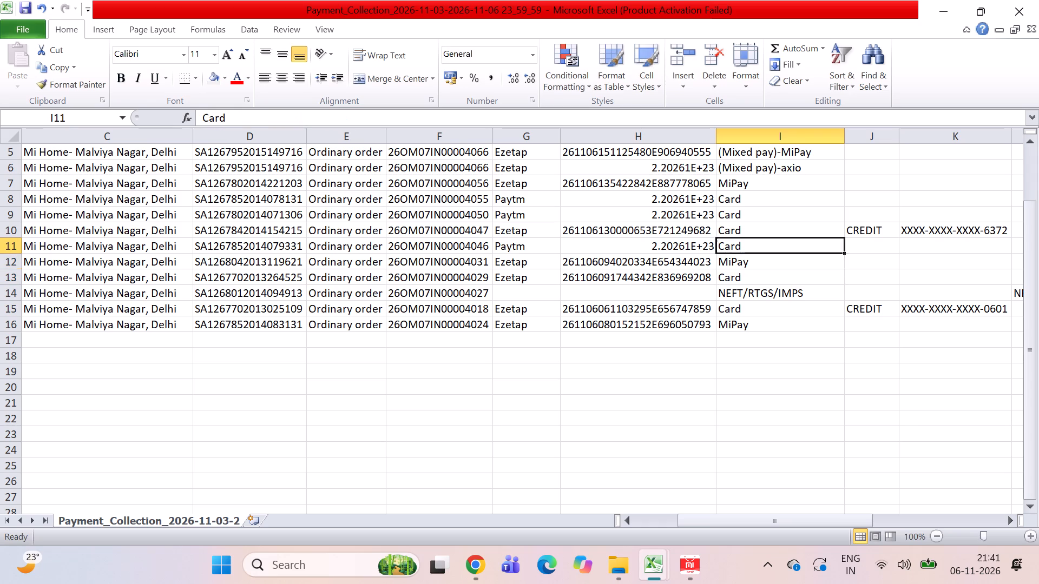
Select the mixed-pay MiPay entry in I3, at the top of the payment method column.
key(Up)
key(Up)
key(Up)
key(Up)
key(Up)
key(Up)
key(Up)
key(Up)
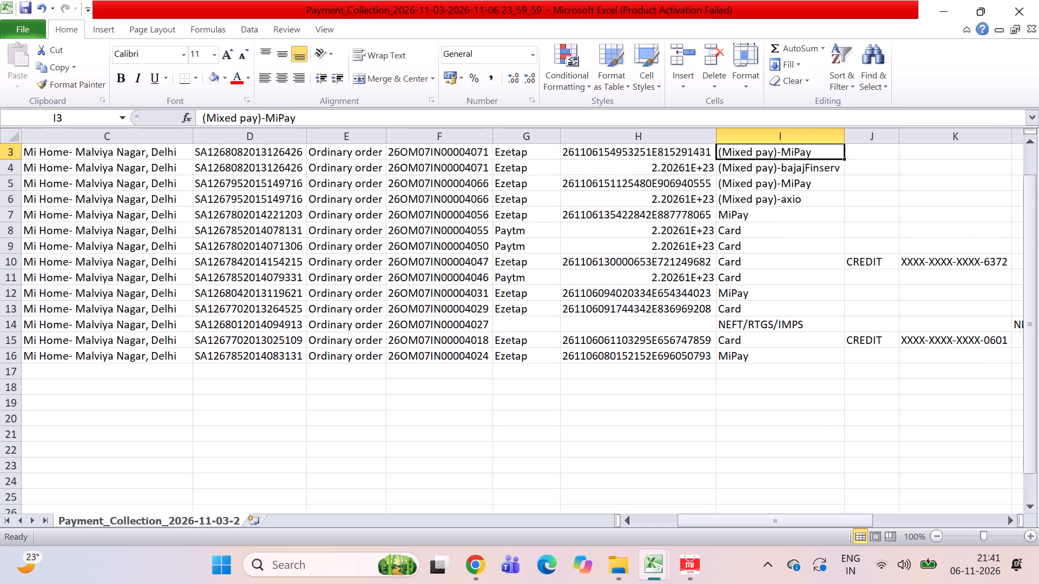
key(Up)
key(Up)
key(Up)
click(788, 185)
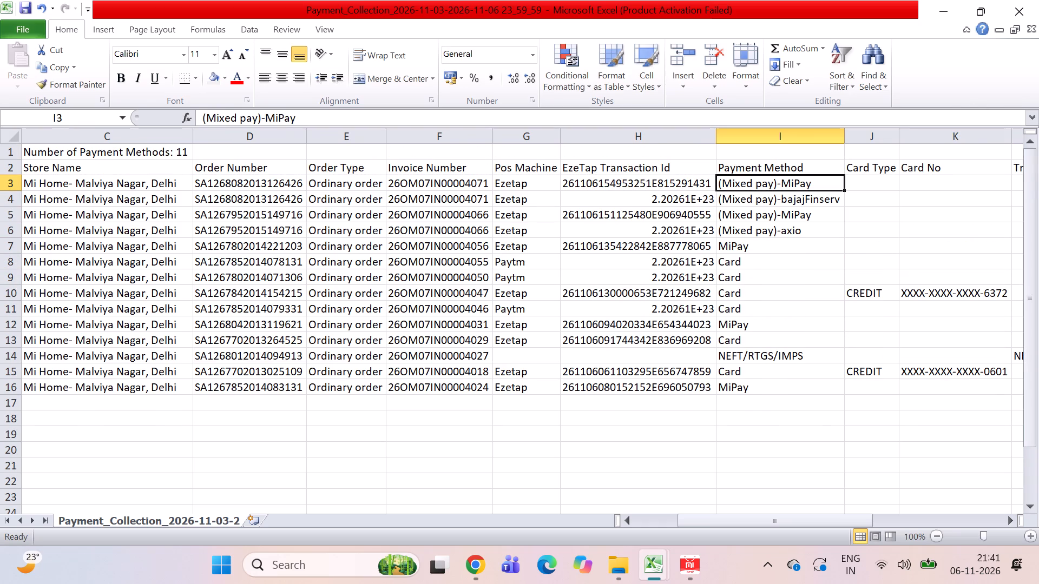
Replace the mixed-pay entry in I3 of the payment method column with MiPay.
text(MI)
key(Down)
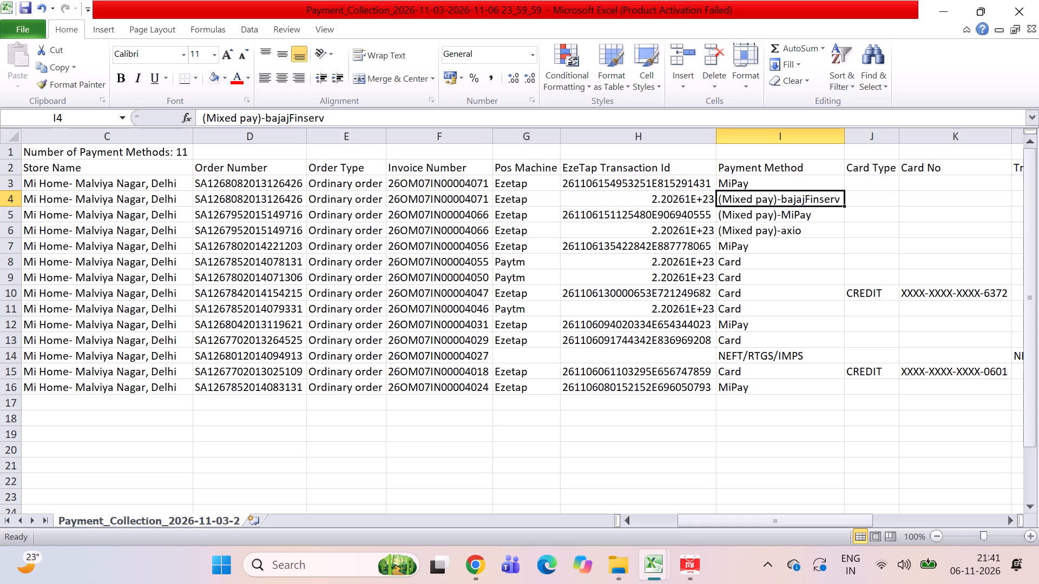
Remove the "(Mixed pay)-" prefix from the payment method in I4, leaving bajajFinserv.
double_click(782, 198)
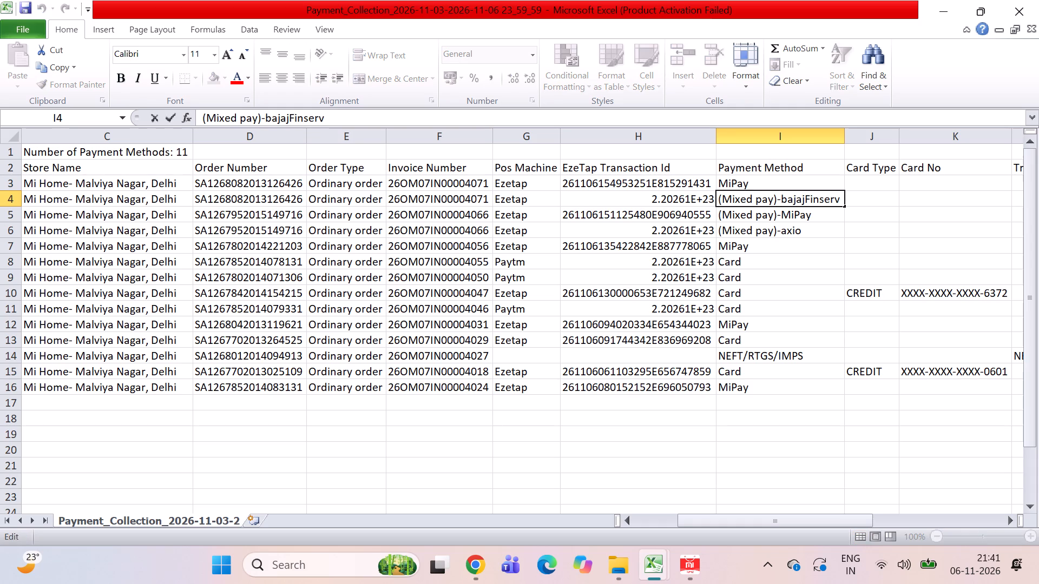
key(BackSpace)
key(BackSpace)
key(BackSpace)
key(BackSpace)
key(BackSpace)
key(BackSpace)
key(BackSpace)
key(BackSpace)
key(BackSpace)
key(BackSpace)
key(BackSpace)
key(BackSpace)
key(BackSpace)
key(BackSpace)
key(BackSpace)
key(BackSpace)
key(BackSpace)
key(BackSpace)
key(BackSpace)
key(BackSpace)
key(Return)
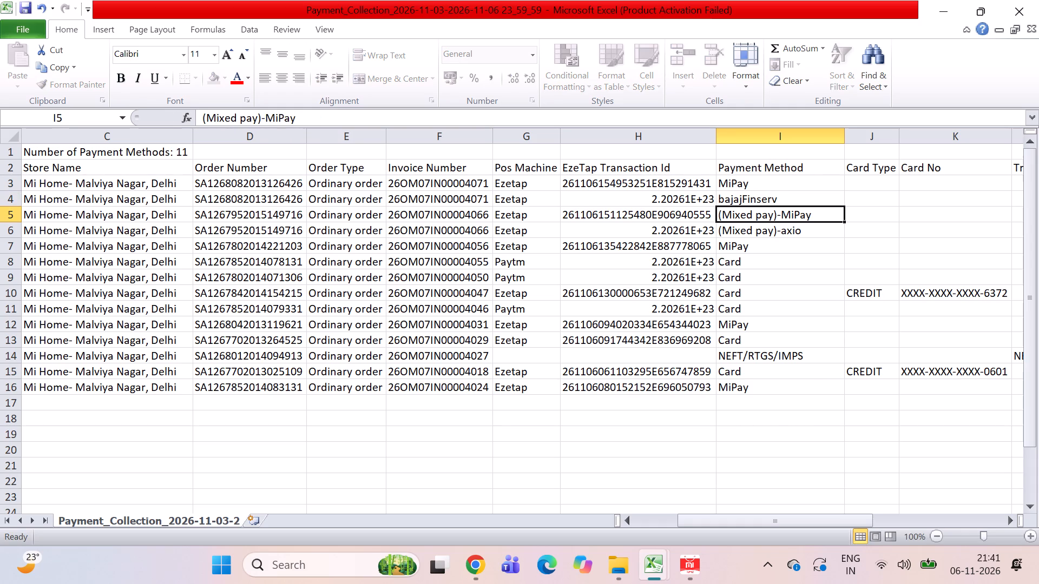
Replace the mixed-pay entry in I5 of the payment method column with MiPay.
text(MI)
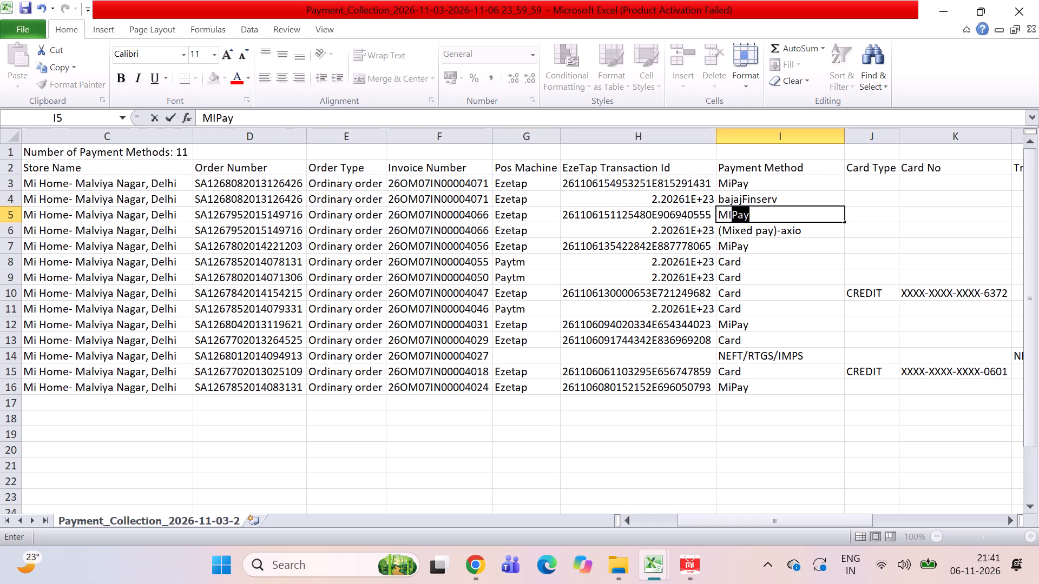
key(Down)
Remove the "(Mixed pay)-" prefix from the payment method in I6, leaving axio.
double_click(782, 228)
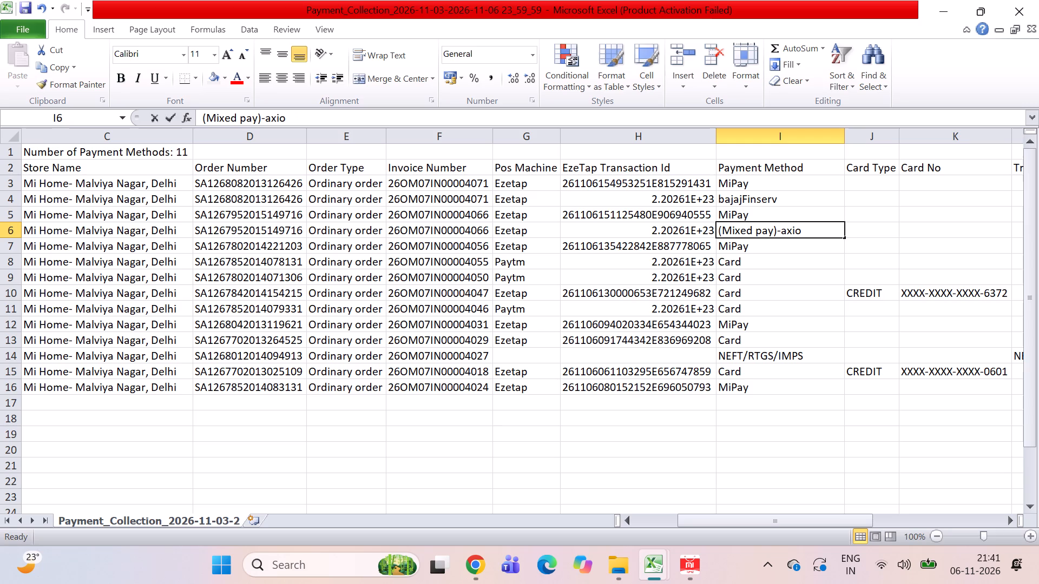
key(BackSpace)
key(BackSpace)
key(BackSpace)
key(BackSpace)
key(BackSpace)
key(BackSpace)
key(BackSpace)
key(BackSpace)
key(BackSpace)
key(BackSpace)
key(BackSpace)
key(BackSpace)
key(BackSpace)
key(BackSpace)
key(BackSpace)
key(BackSpace)
key(BackSpace)
key(BackSpace)
key(BackSpace)
key(BackSpace)
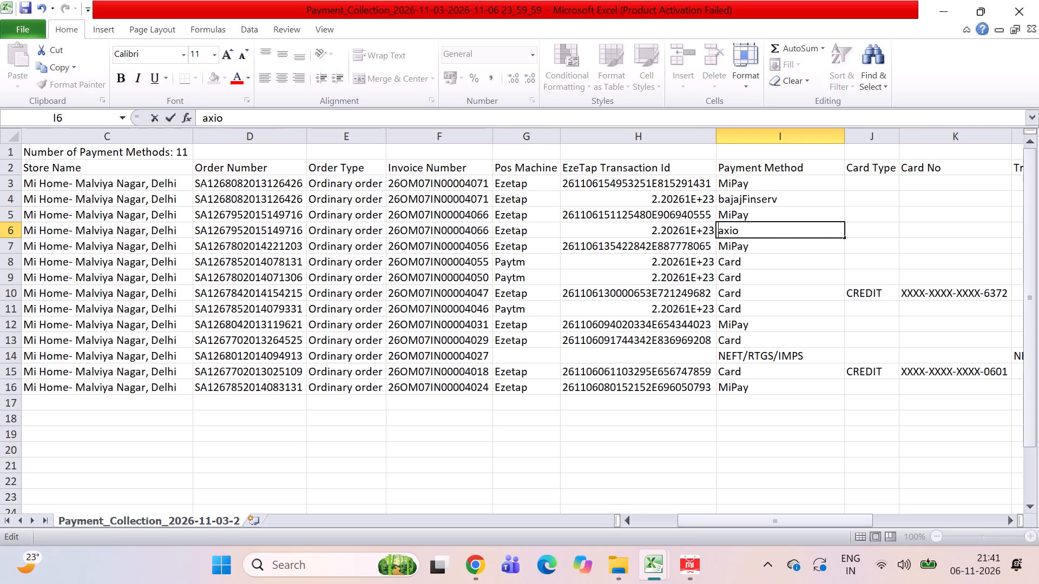
key(Return)
Copy all the 06-11-2026 collection rows, A3 to Q16, from invoice date through order amount, without the headers.
key(ctrl+Left)
key(ctrl+Left)
key(Up)
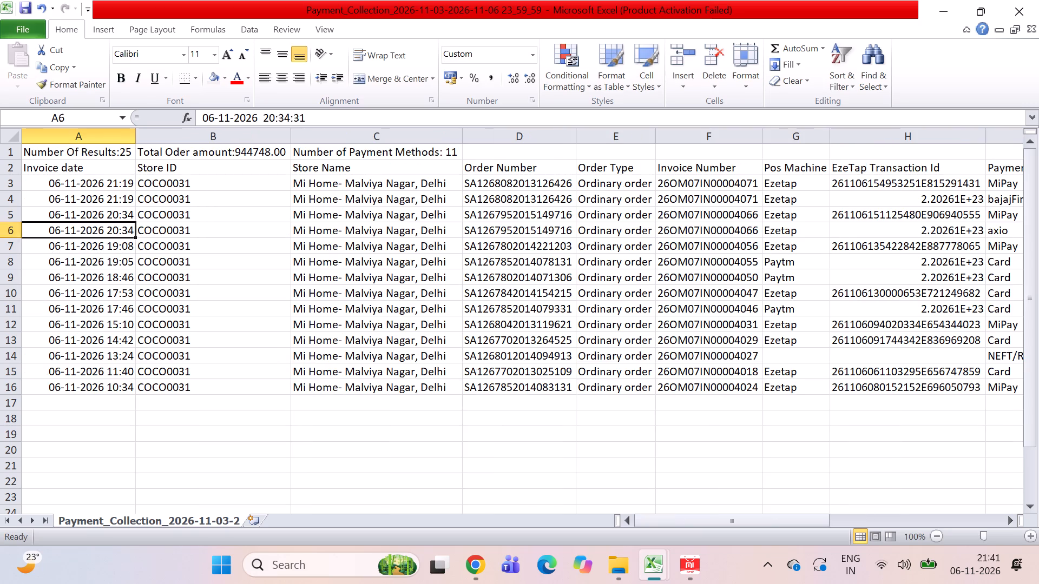
key(Up)
key(Up)
key(Up)
key(ctrl+shift+Down)
key(shift+Right)
key(shift+Right)
key(shift+Right)
key(shift+Right)
key(shift+Right)
key(shift+Right)
key(shift+Right)
key(shift+Right)
key(shift+Right)
key(shift+Right)
key(shift+Right)
key(shift+Right)
key(shift+Right)
key(shift+Right)
key(shift+Right)
key(shift+Right)
key(shift+Right)
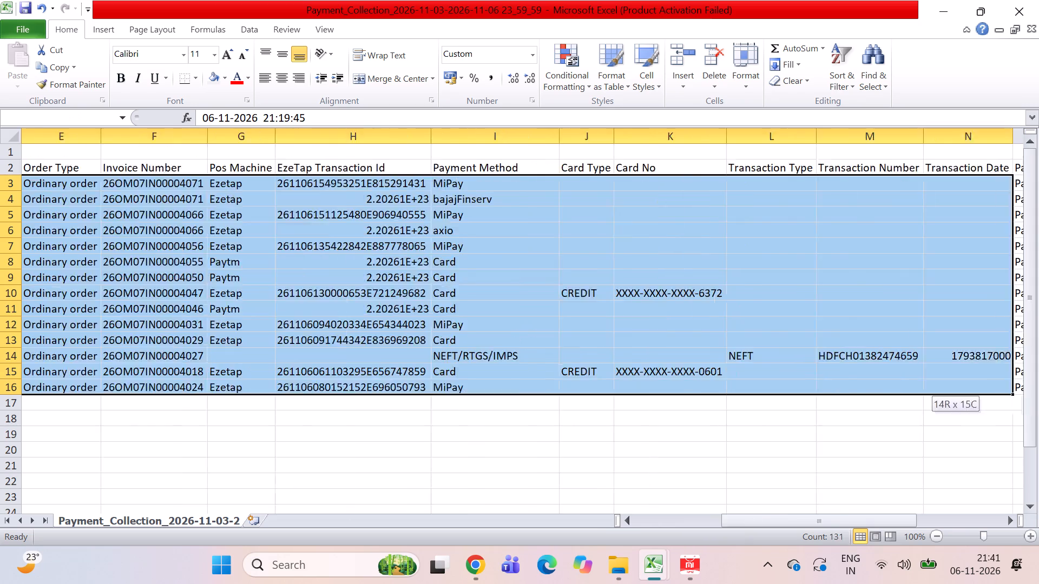
key(shift+Left)
key(shift+Left)
key(shift+Right)
key(ctrl+c)
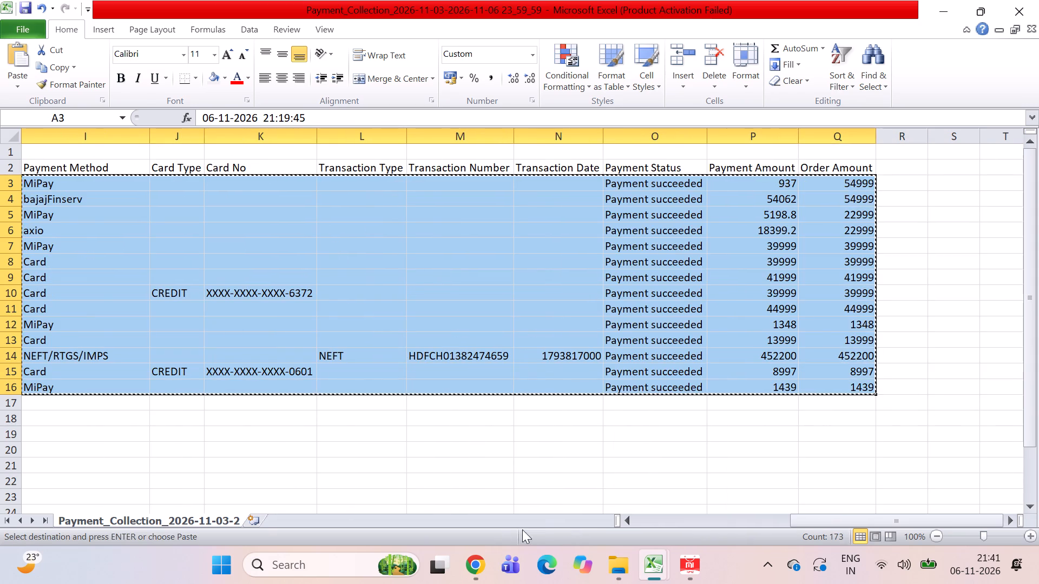
Switch to the Malviya nagar DWM DSR spreadsheet in Chrome and paste the copied rows into Collection Report at A287, below the last entry.
click(479, 561)
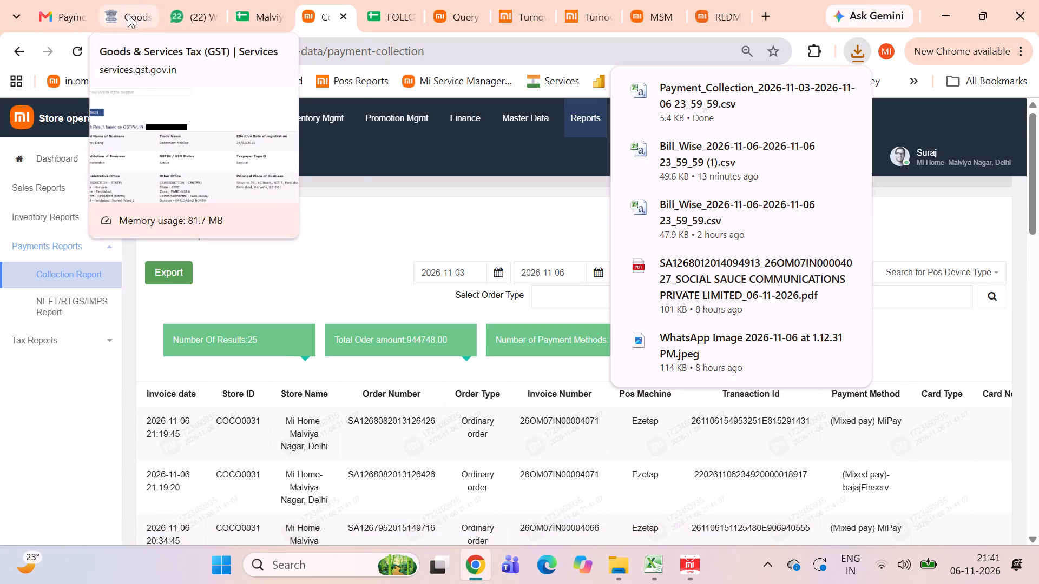
click(244, 17)
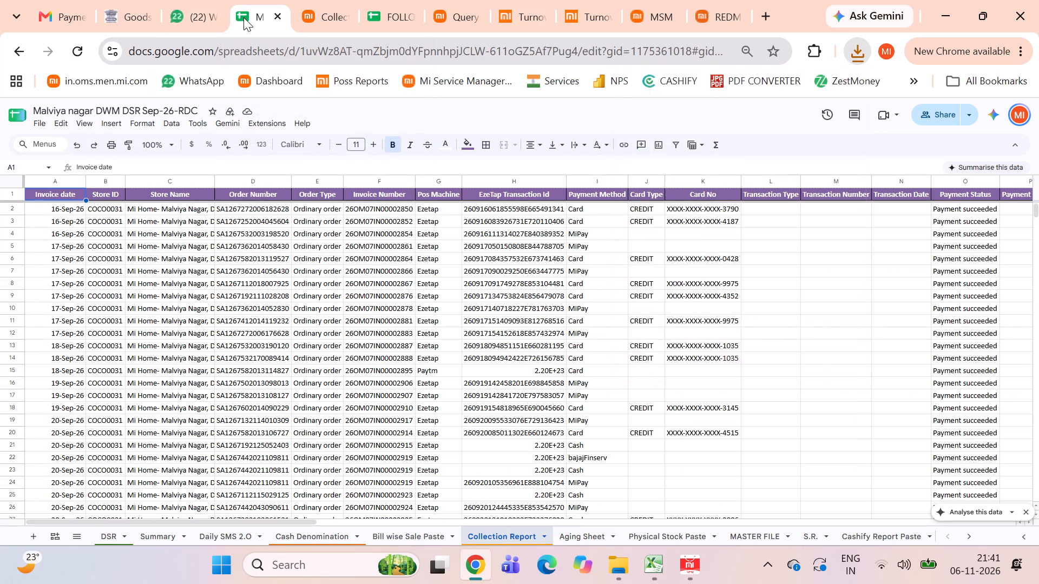
click(93, 386)
key(Left)
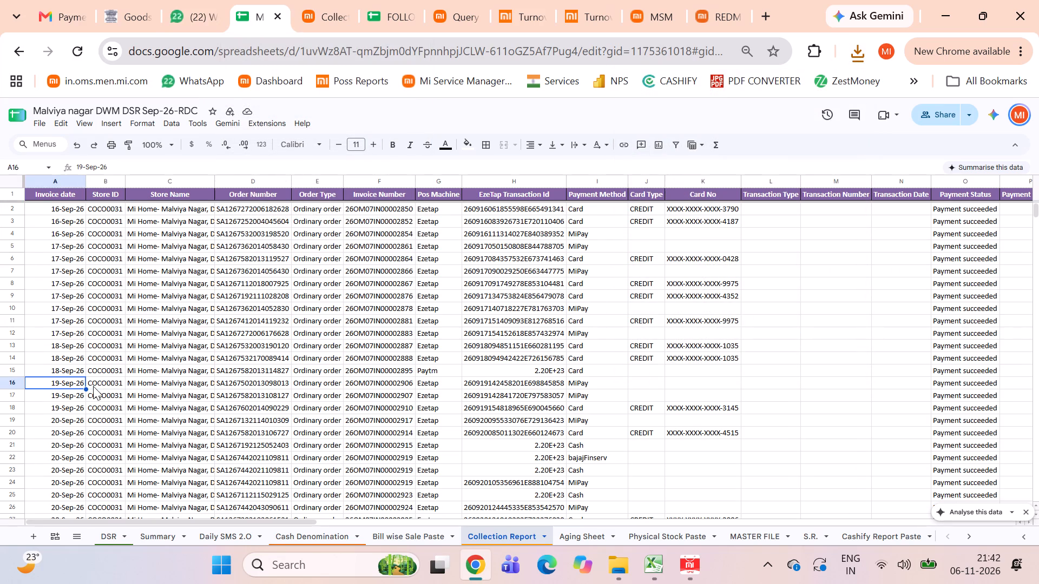
key(ctrl+Down)
key(Down)
key(Down)
key(Up)
key(ctrl+v)
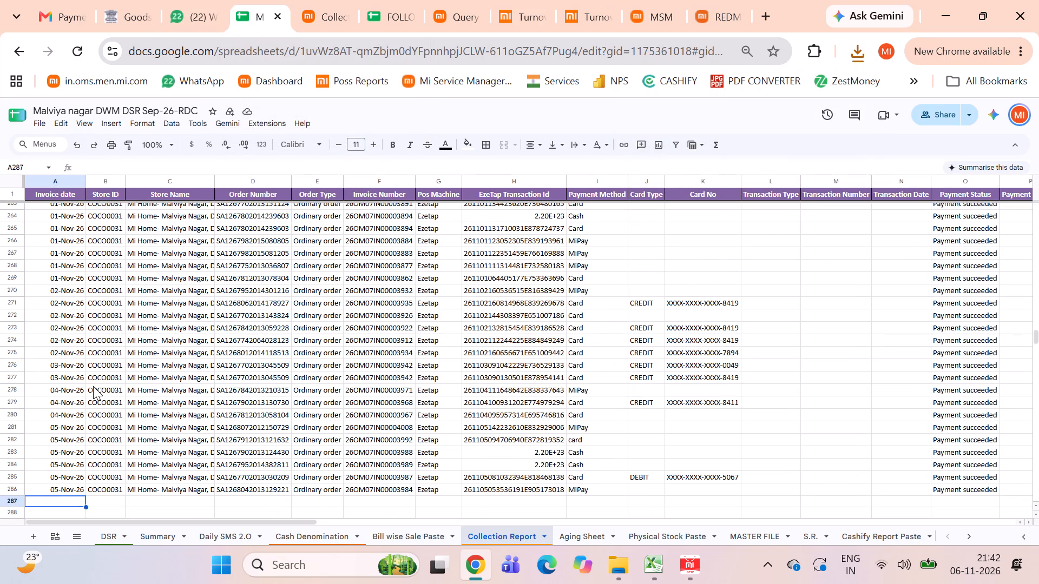
Give A287 the date format of the row above, set it to 06-Nov-26, and fill that date down through A300.
key(Right)
key(Left)
key(ctrl+d)
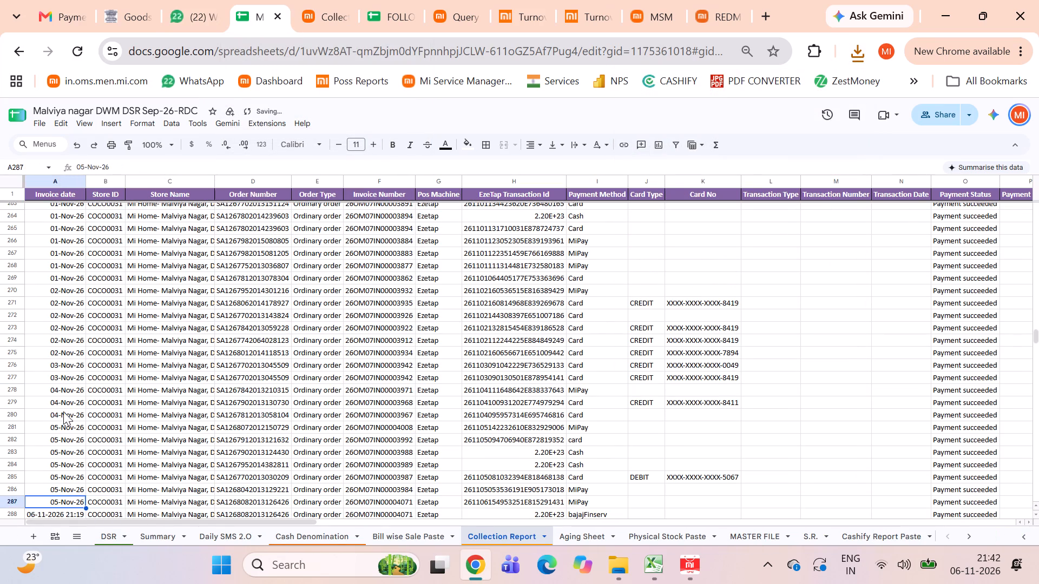
double_click(44, 503)
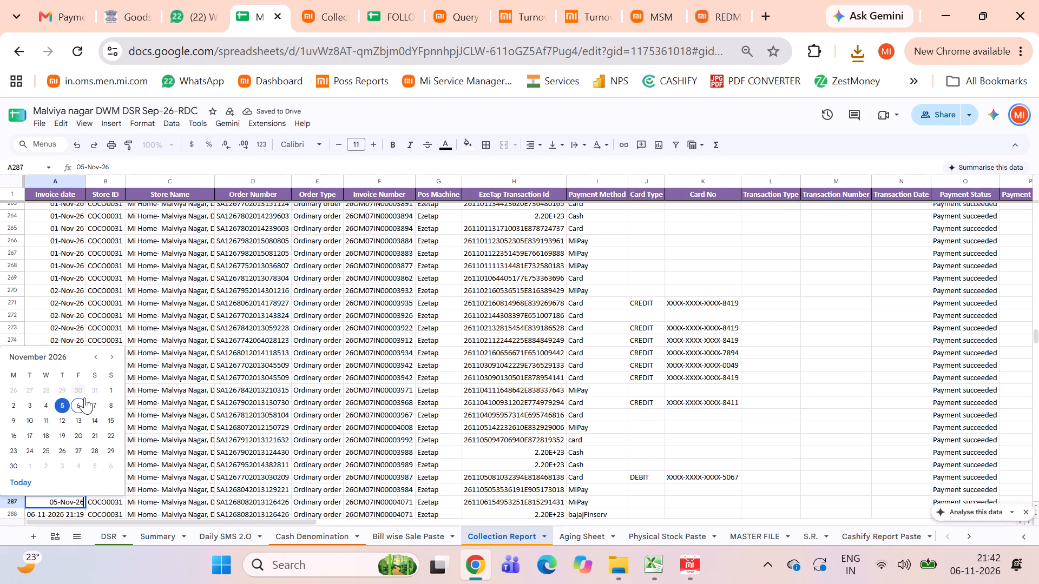
click(80, 401)
key(ctrl+shift+Down)
key(ctrl+d)
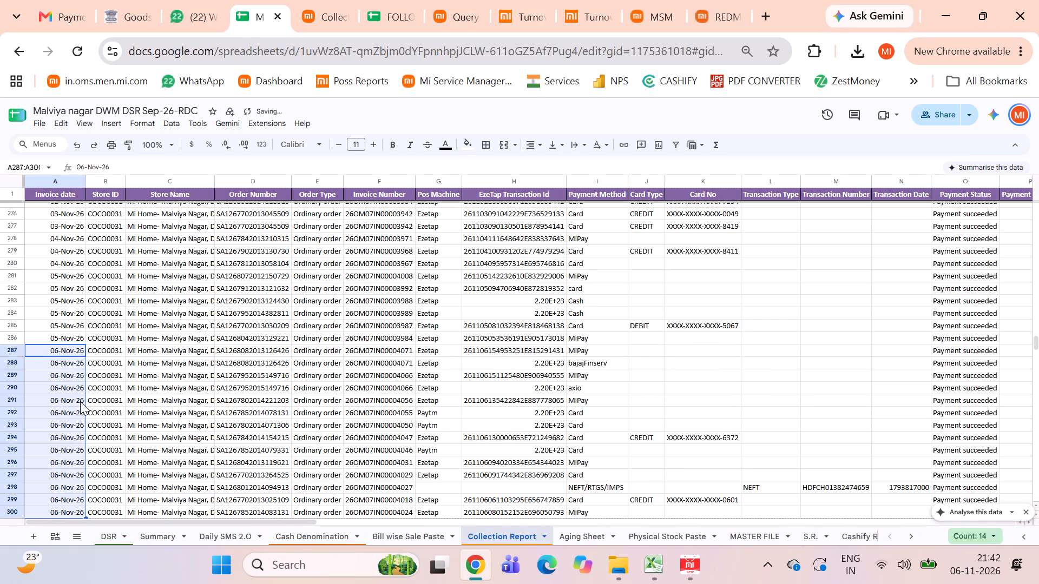
Review the Mi retail store turnover day report for 2026-11-06 in Chrome, comparing Malviya Nagar's sales with the other stores.
click(331, 12)
click(520, 9)
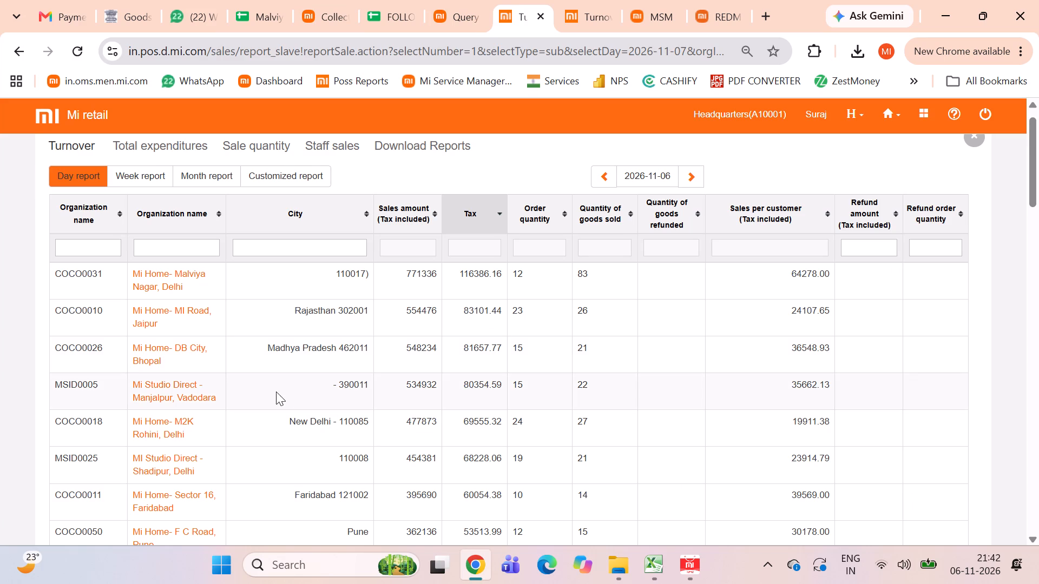
scroll(442, 400, down, 1)
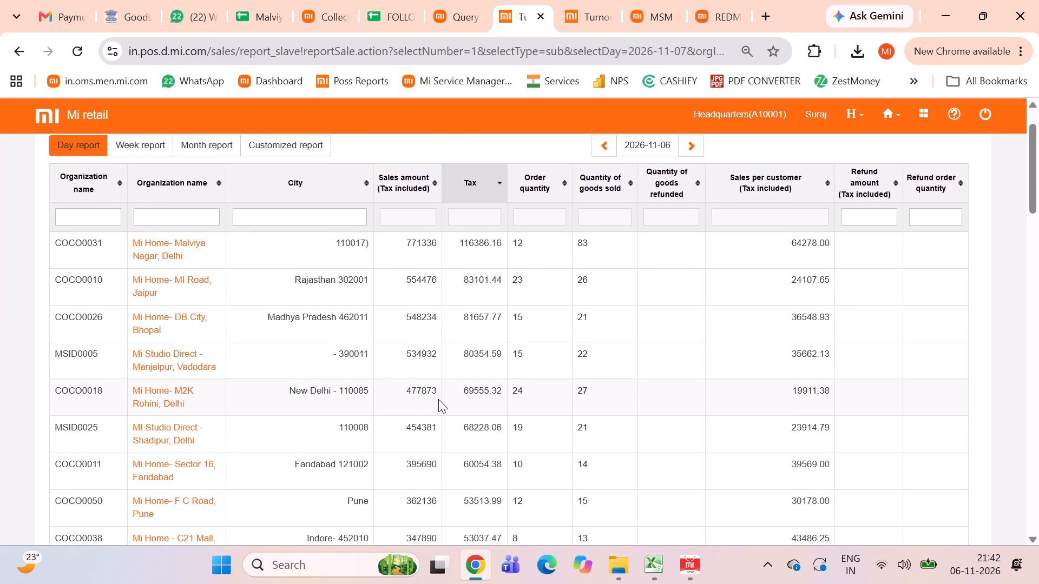
scroll(438, 399, down, 1)
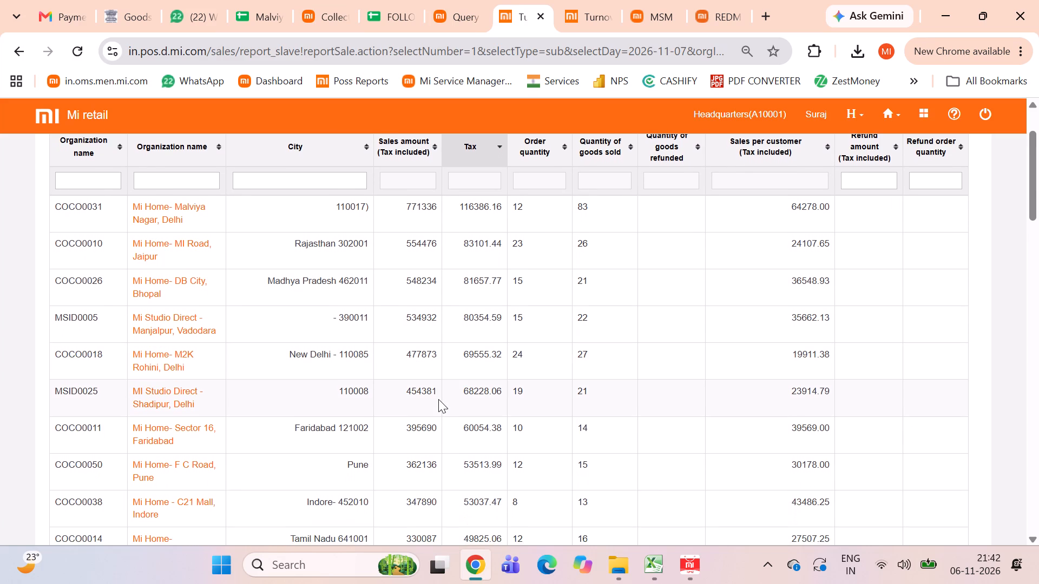
scroll(438, 399, down, 1)
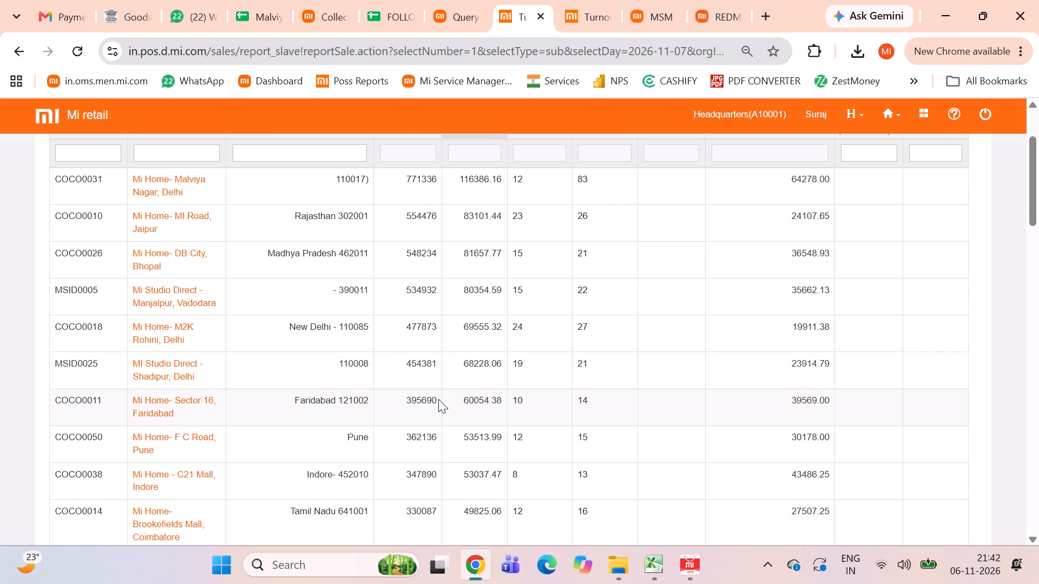
scroll(438, 399, down, 1)
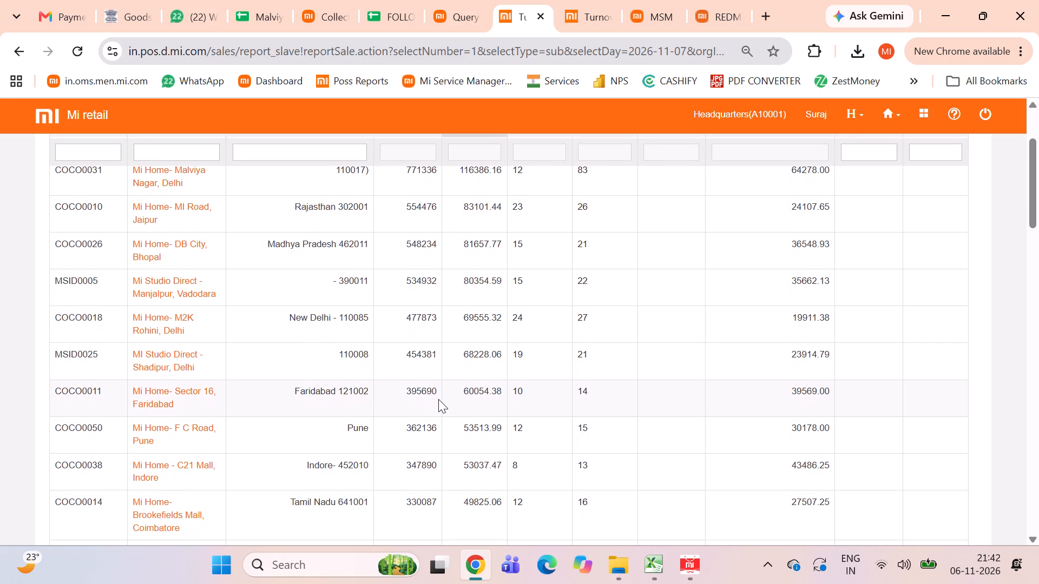
scroll(438, 399, down, 3)
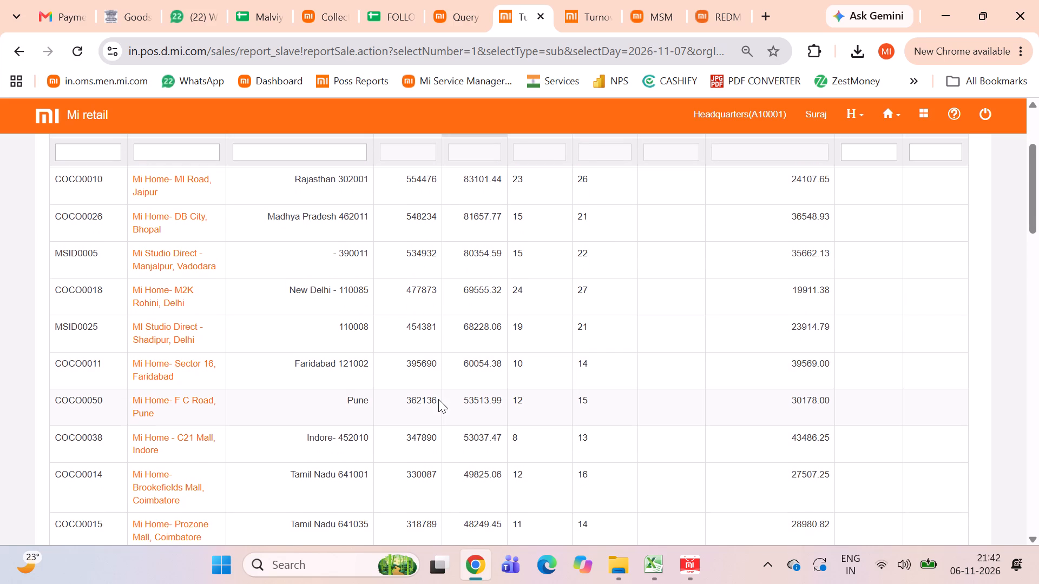
scroll(417, 370, down, 1)
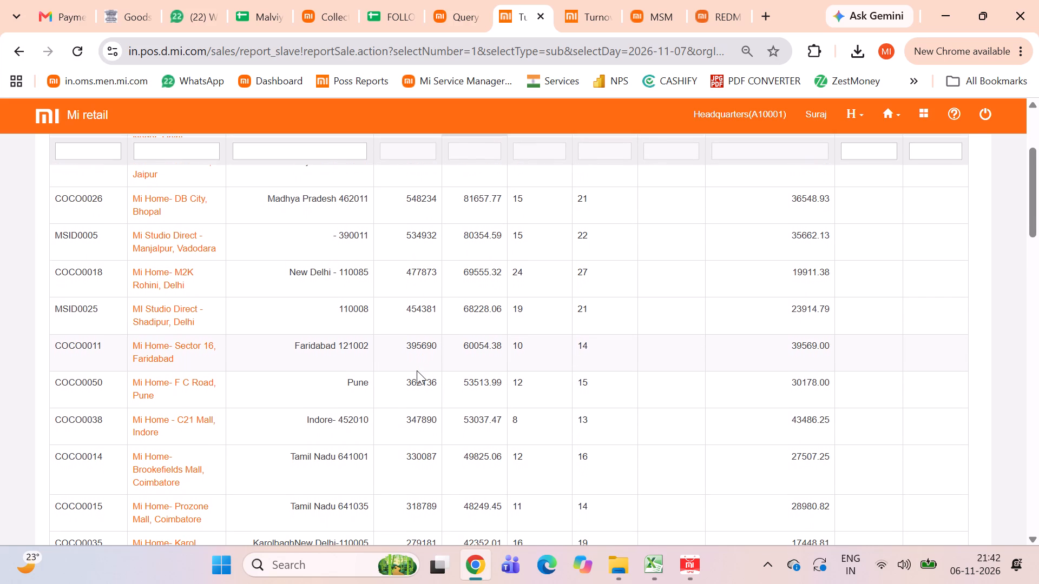
scroll(417, 370, down, 5)
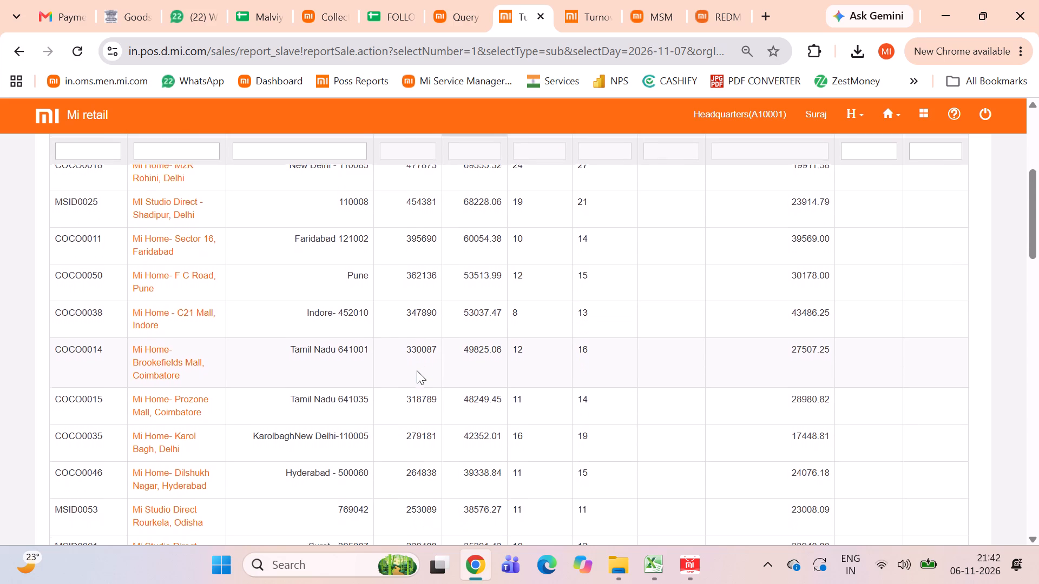
scroll(417, 370, down, 2)
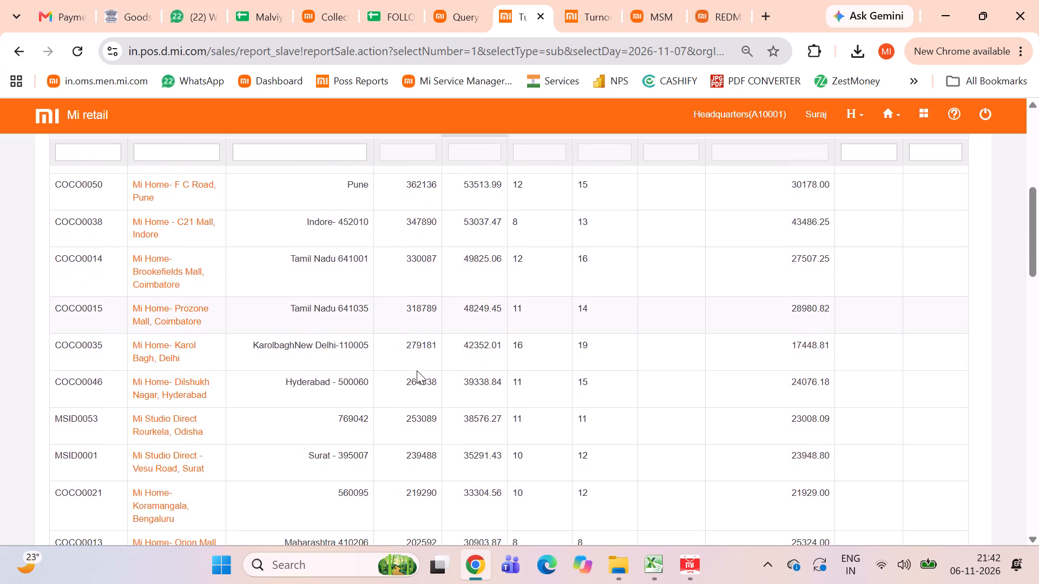
scroll(417, 370, down, 3)
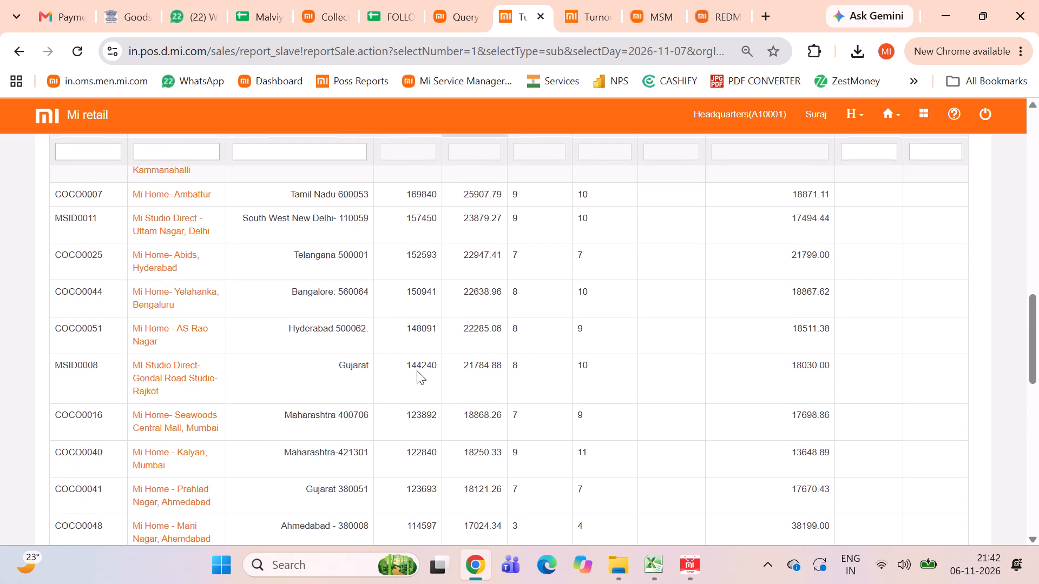
scroll(417, 370, down, 3)
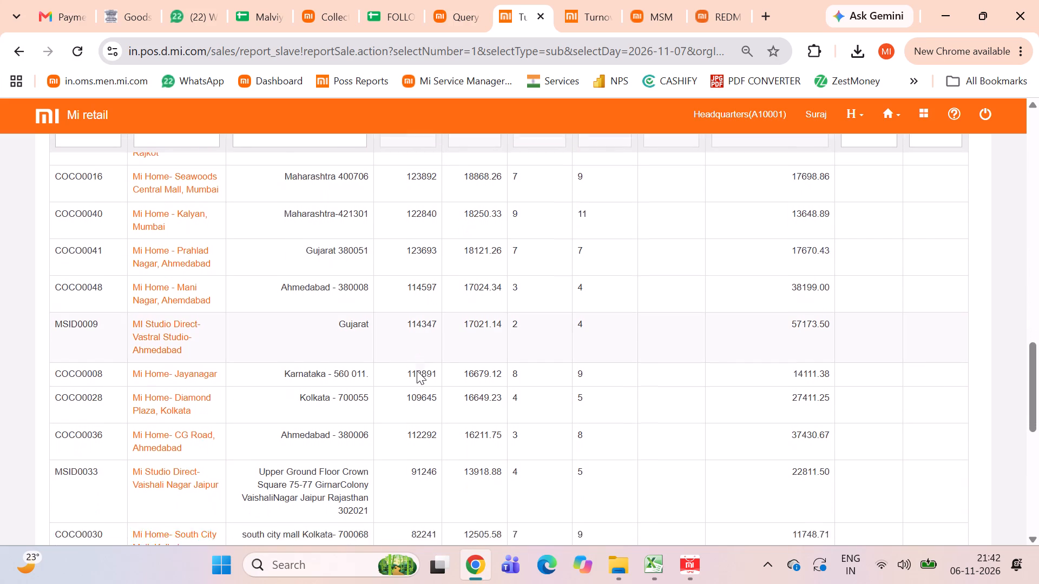
scroll(417, 370, down, 1)
scroll(417, 370, up, 10)
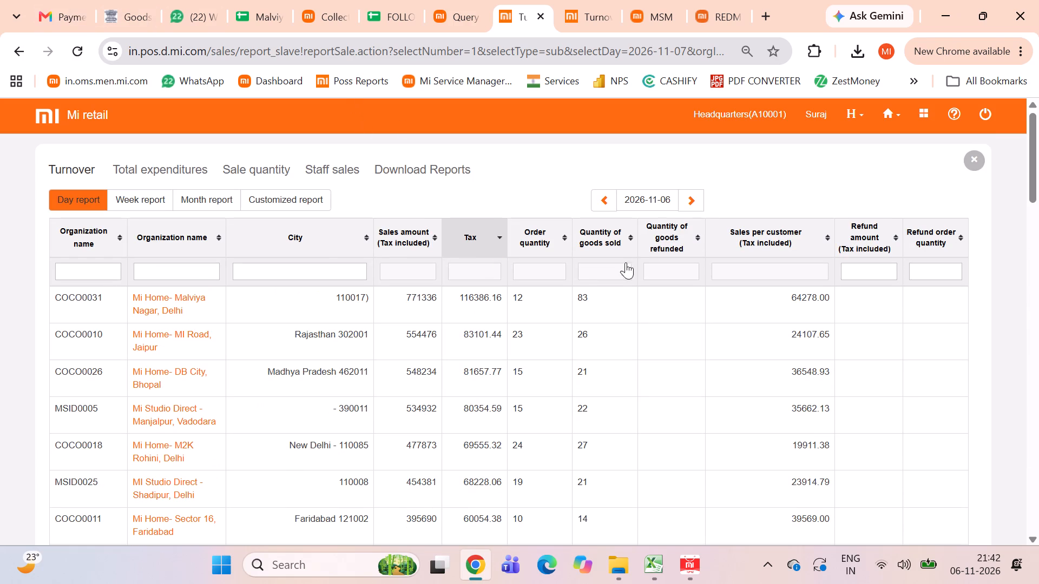
Check the store's order list and total payment volume for 2026-11-6 in HiPOS, and return to Chrome.
click(683, 579)
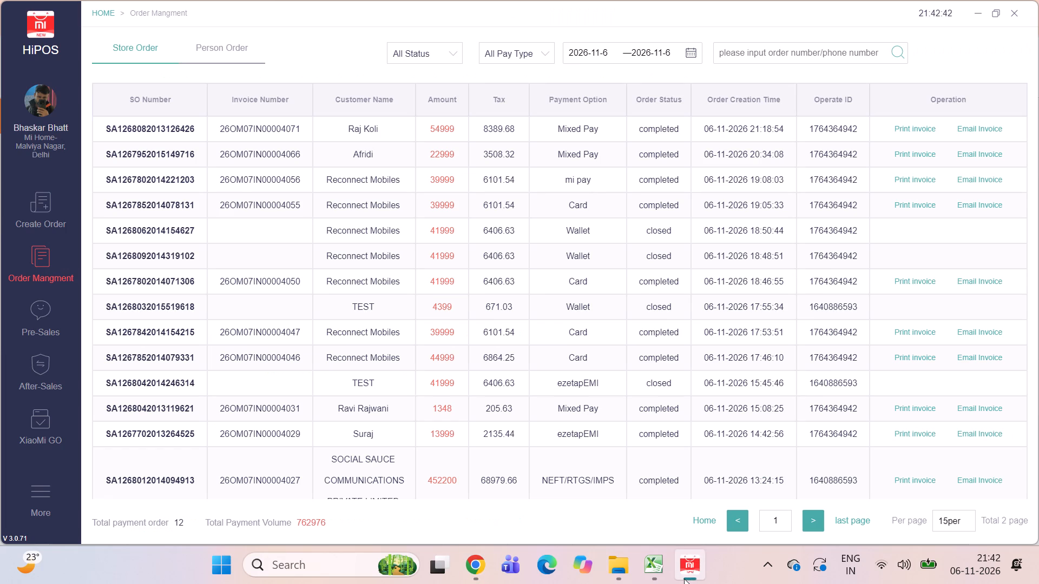
click(477, 574)
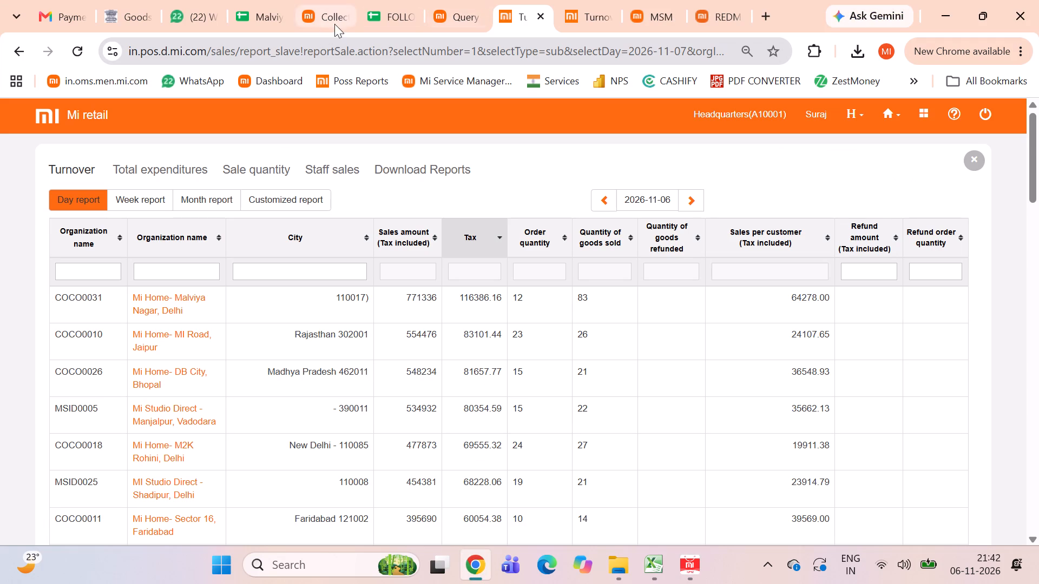
Check the pasted 06-Nov-26 rows down to the end of the DSR spreadsheet's Collection Report sheet.
click(249, 15)
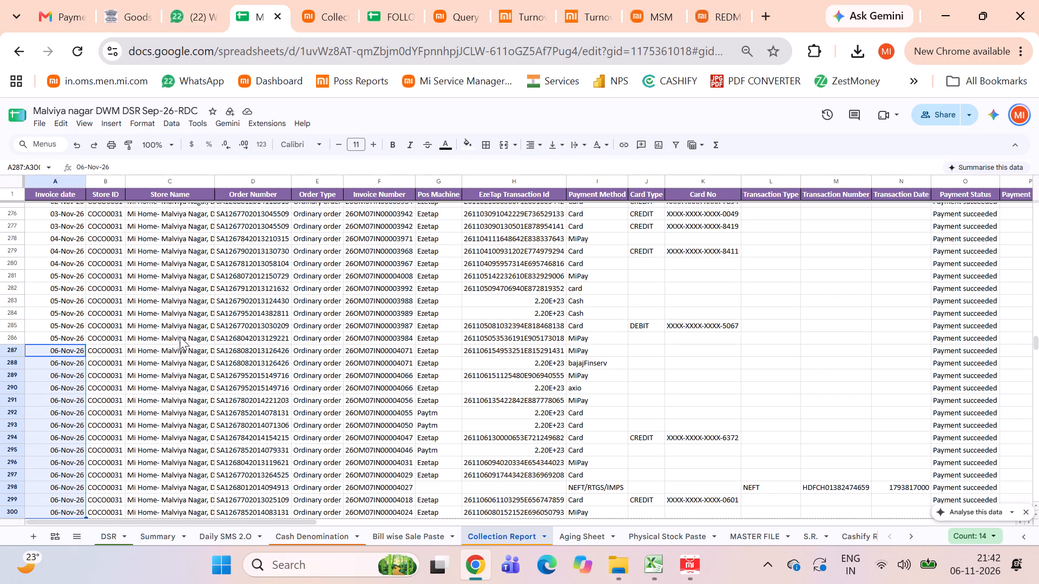
click(159, 347)
click(55, 493)
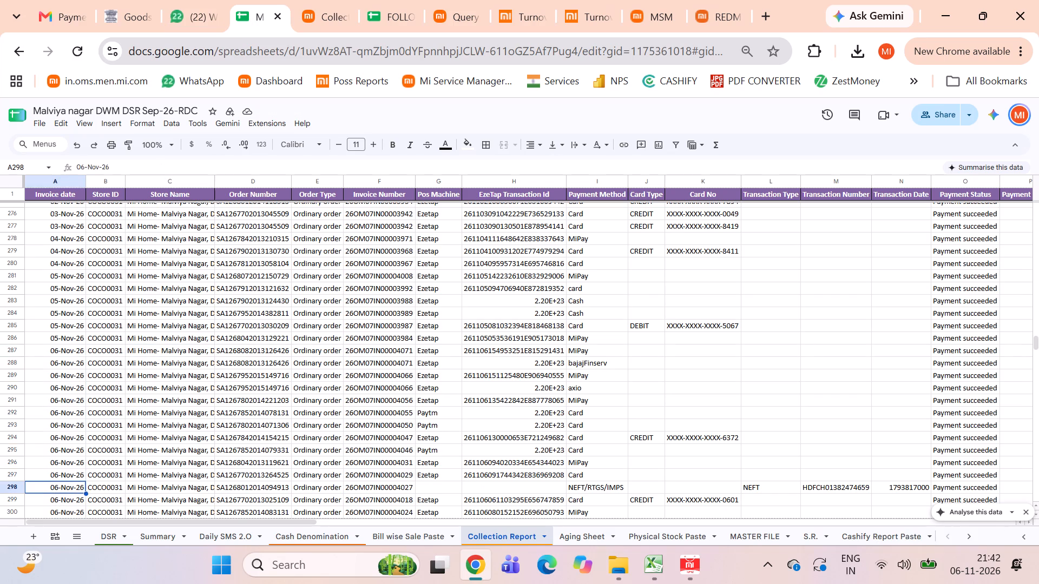
key(ctrl+Down)
key(Down)
key(Down)
key(Up)
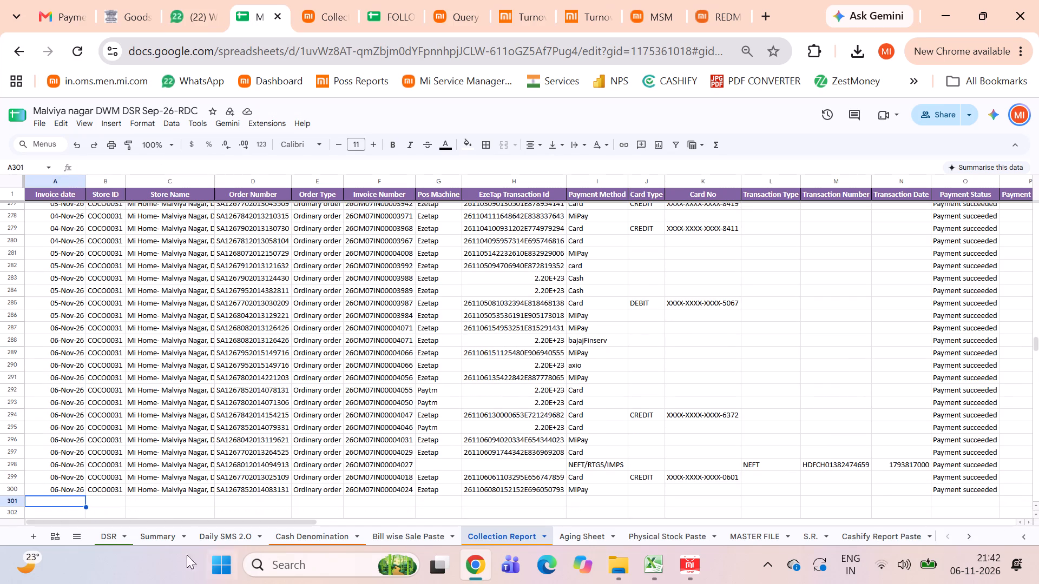
Set the report date on the DSR sheet to 6-Nov-2026.
click(111, 540)
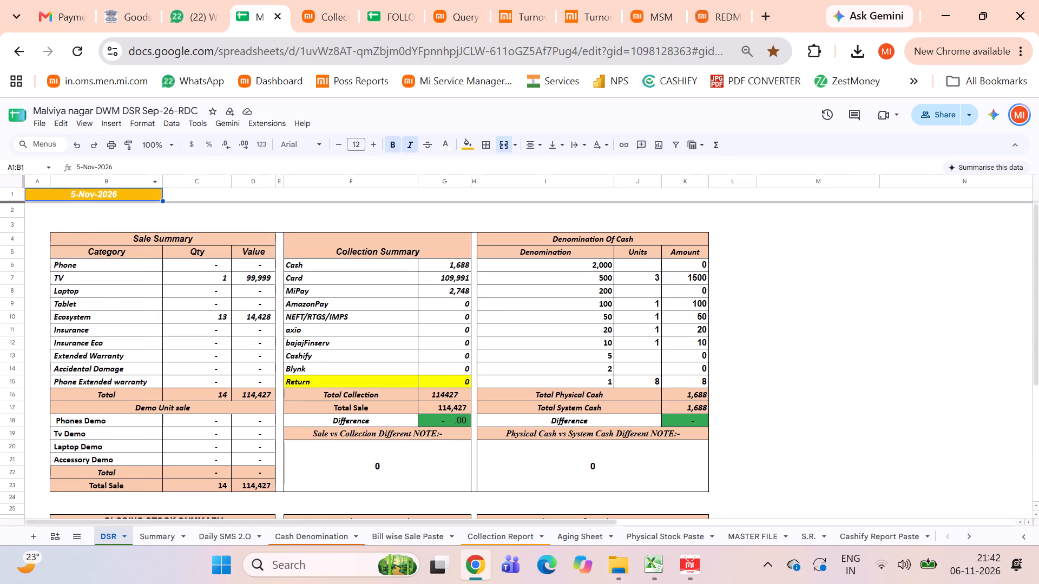
double_click(63, 200)
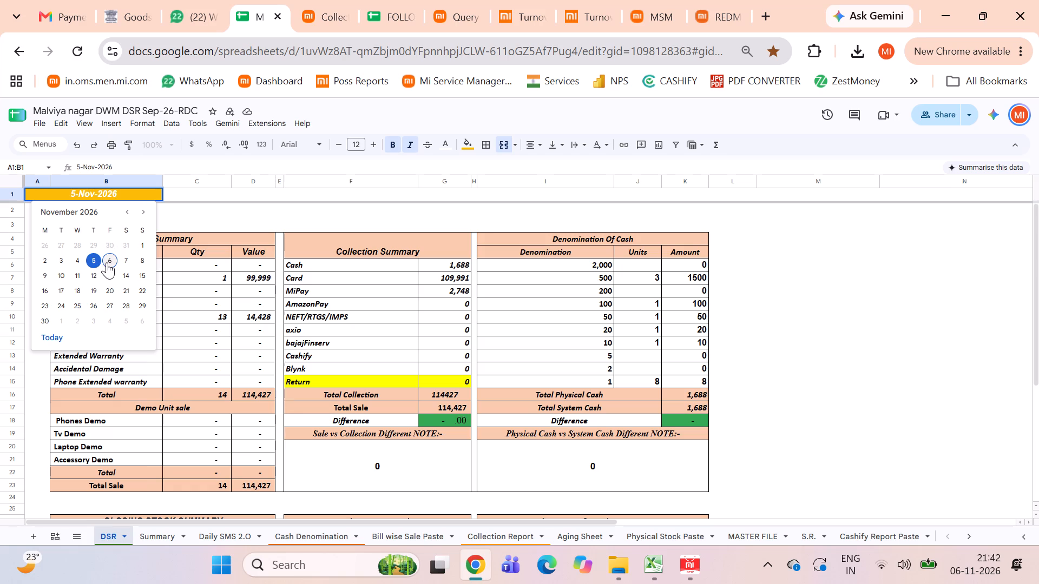
click(107, 262)
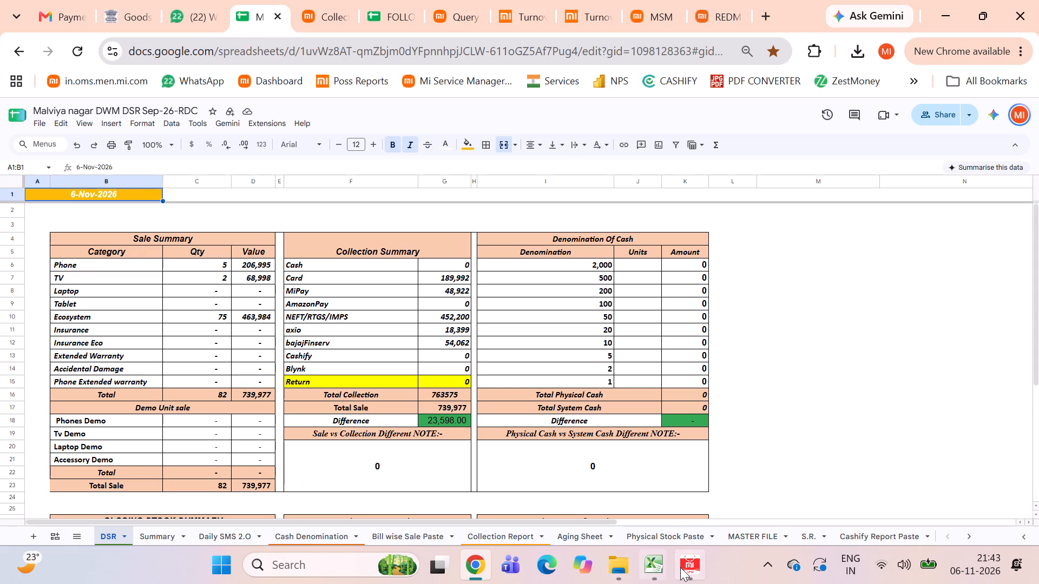
Check the 2026-11-6 order list and total payment volume in HiPOS against the DSR figures, and return to Chrome.
click(688, 495)
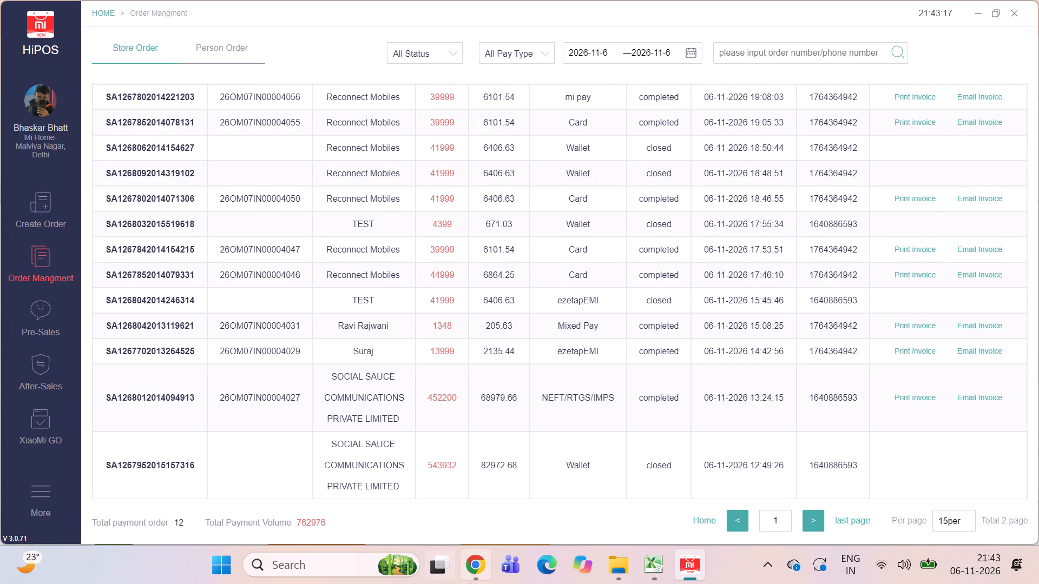
click(470, 583)
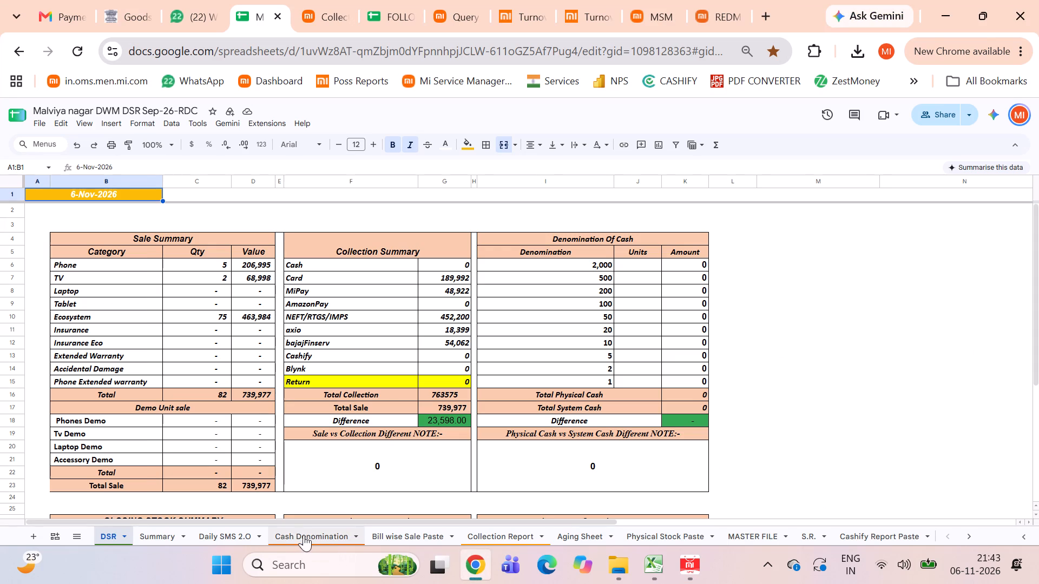
Review the 06-Nov-26 rows on the Bill wise Sale Paste sheet, from the air purifier lines up to the day's first row.
click(384, 535)
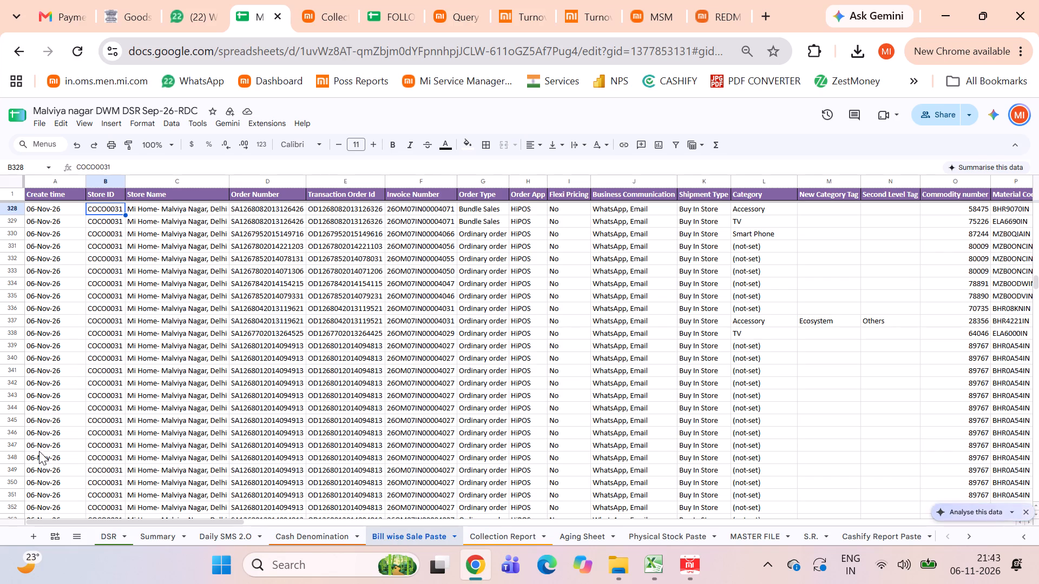
click(39, 452)
key(Right)
key(Right)
key(Right)
key(Right)
key(Right)
key(Right)
key(Right)
key(Right)
key(Right)
key(Right)
key(Right)
key(Right)
key(Right)
key(Right)
key(Right)
key(Right)
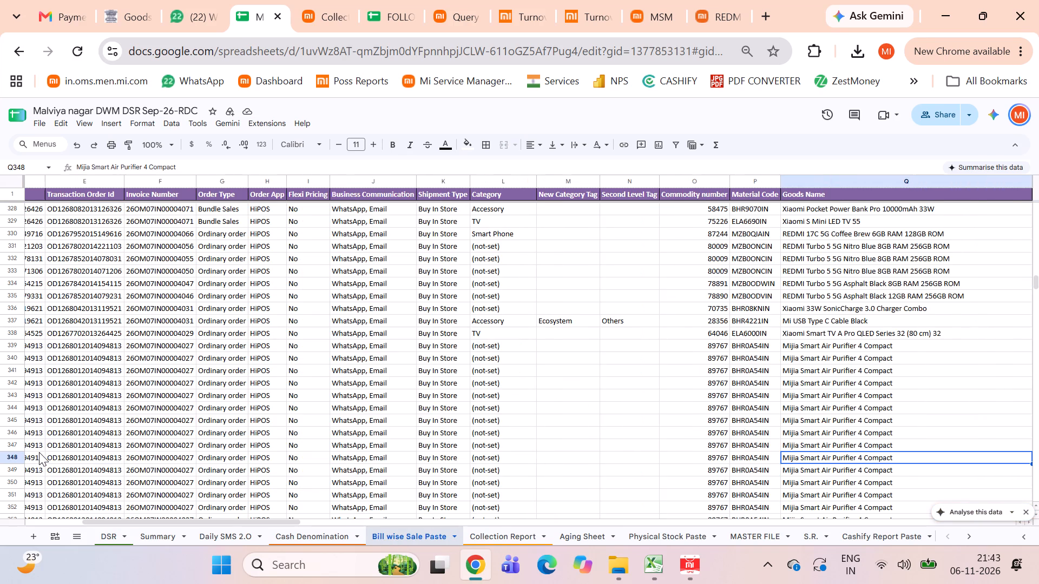
key(Up)
key(Up)
key(Up)
key(Up)
key(Up)
key(Up)
key(Up)
key(Up)
key(Up)
key(Left)
key(Left)
key(Left)
key(Left)
key(Left)
key(Left)
key(Left)
key(Left)
key(Left)
key(Left)
key(Left)
key(Left)
key(Left)
key(Left)
key(Left)
key(Left)
key(Left)
key(Left)
key(Left)
key(Left)
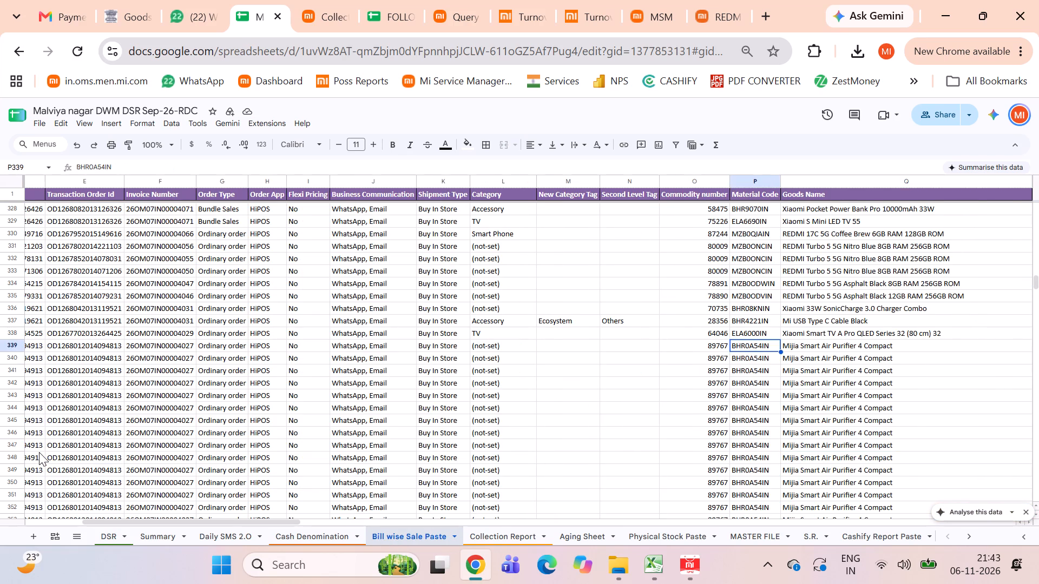
key(Up)
key(Up)
key(Up)
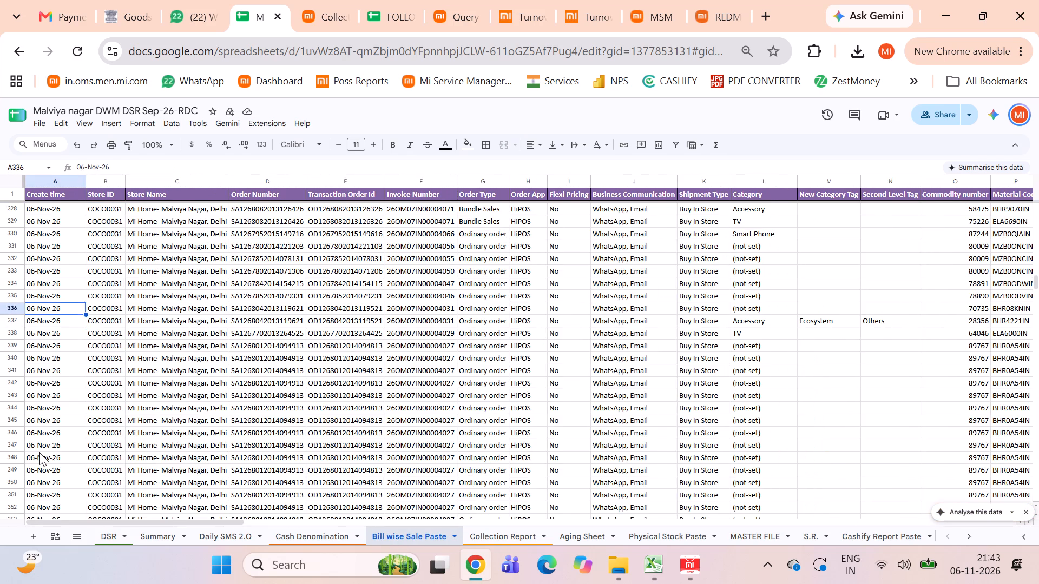
key(Up)
key(Up)
key(Up)
key(Up)
key(Up)
key(Up)
key(Up)
key(Up)
key(Up)
key(Up)
key(Down)
key(Down)
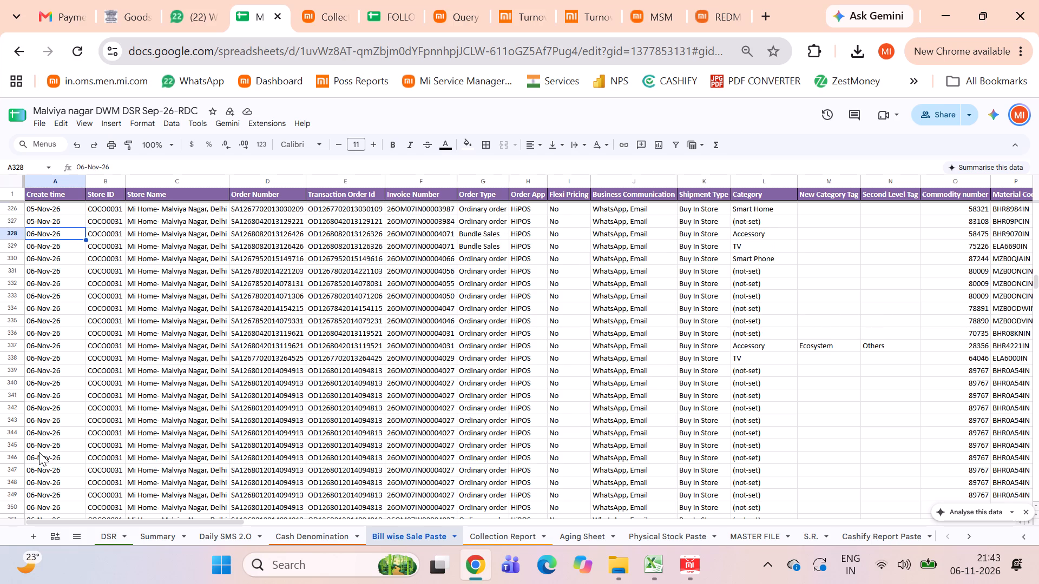
Examine the categories, commodity numbers and goods names of the 06-Nov-26 sales for a product to add to the master list.
key(Right)
key(Right)
key(Right)
key(Right)
key(Right)
key(Right)
key(Right)
key(Right)
key(Right)
key(Right)
key(Right)
key(Right)
key(Right)
key(Right)
key(Right)
key(Right)
key(Right)
key(Right)
key(Right)
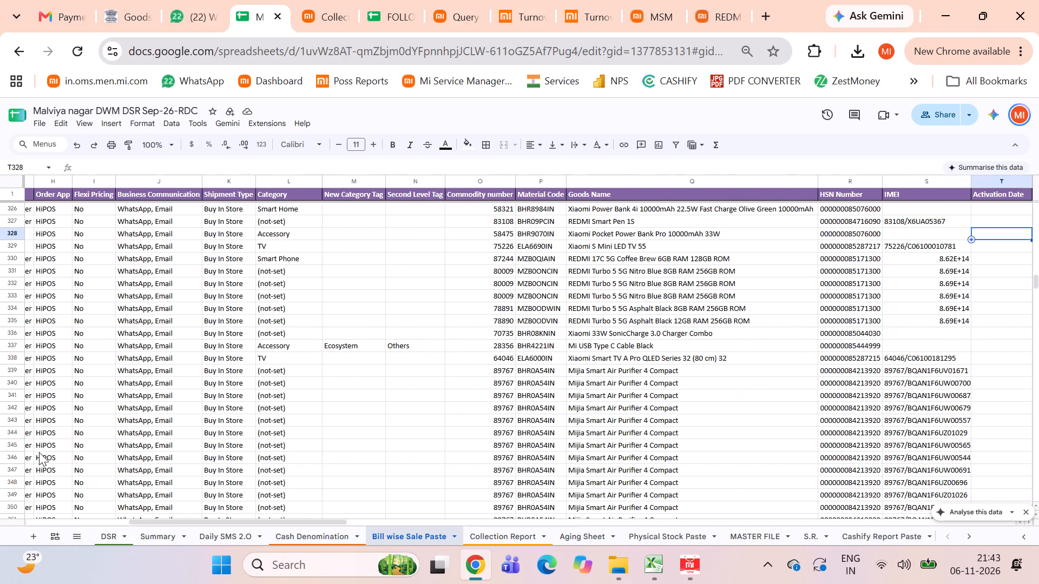
key(Left)
key(Left)
key(Left)
key(Left)
key(Right)
key(Down)
key(Down)
key(Down)
key(Down)
key(Down)
key(Down)
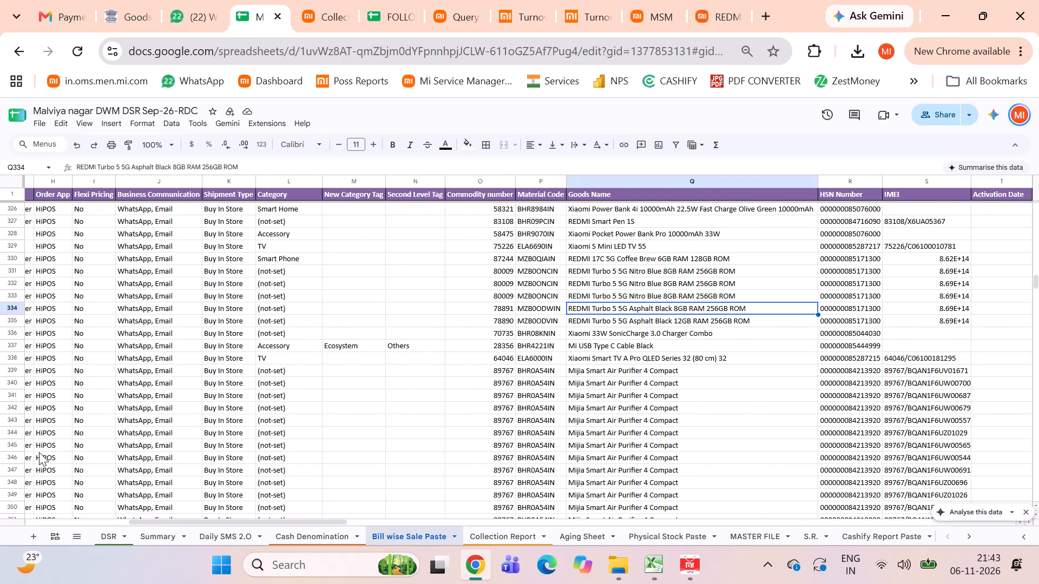
Copy commodity number 87244 from the REDMI 17C row into the first empty Id cell, A1836, of the MASTER FILE sheet.
key(Up)
key(Up)
key(Up)
key(Up)
key(Left)
key(Left)
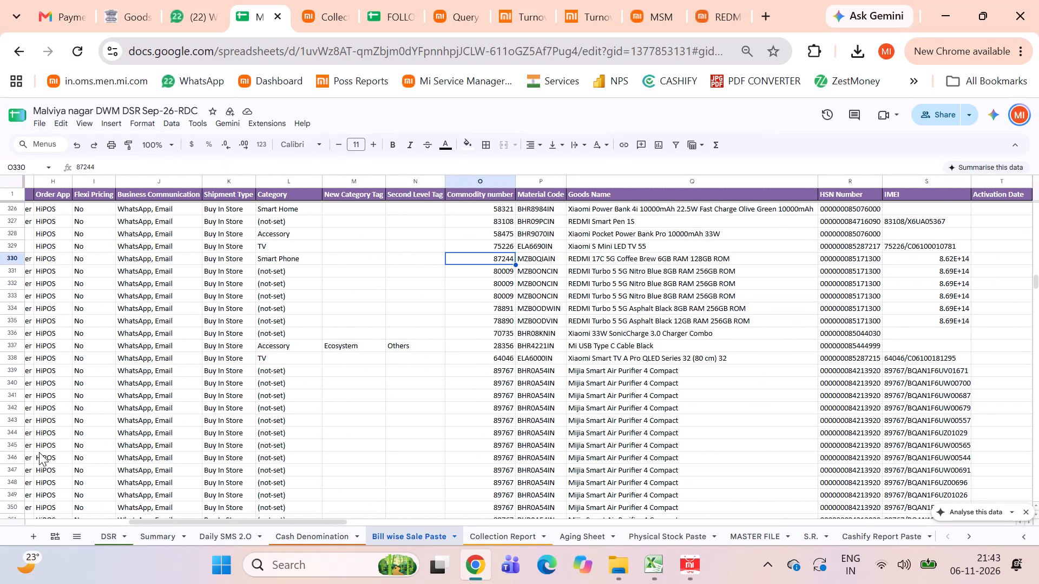
key(ctrl+c)
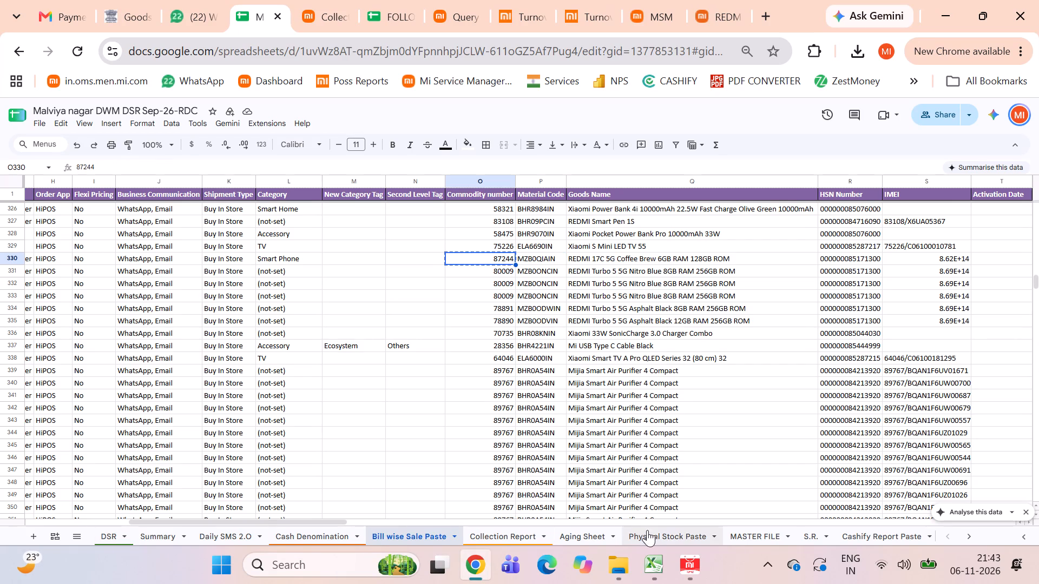
click(744, 532)
key(Down)
key(Down)
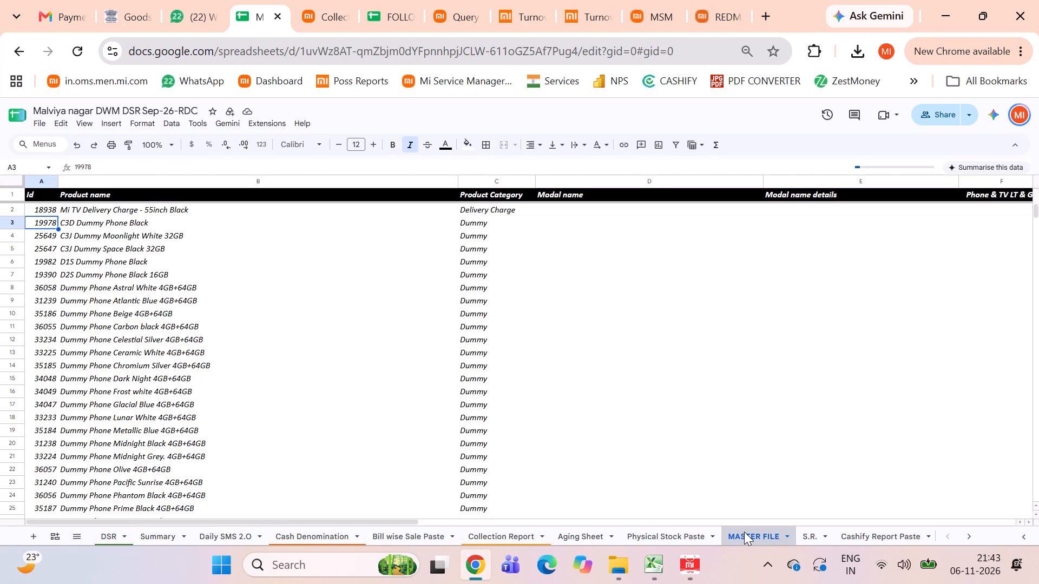
key(ctrl+Down)
key(Down)
key(Down)
key(Down)
key(Up)
key(Up)
key(ctrl+Down)
key(Down)
key(Down)
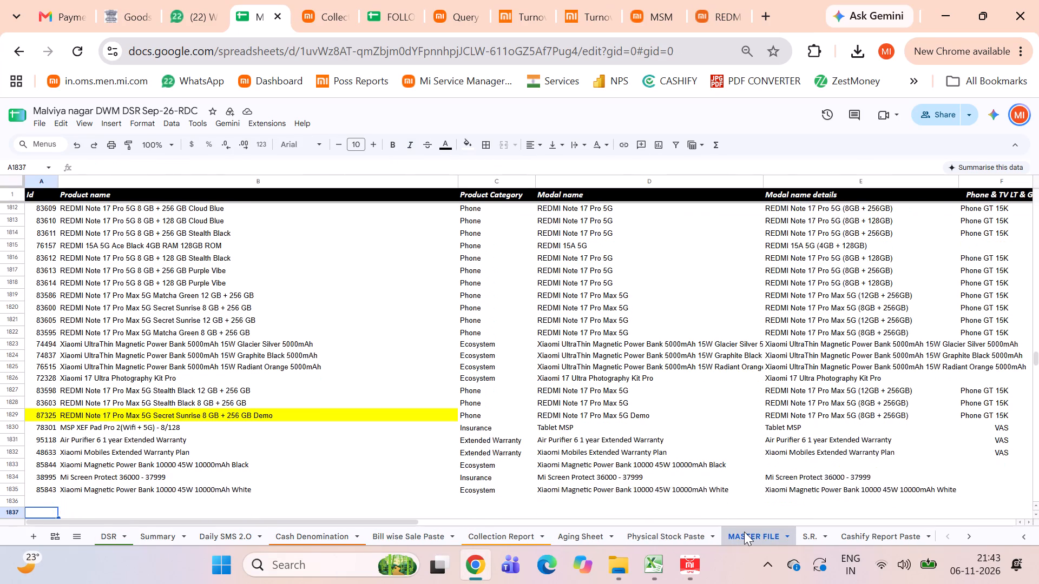
key(Down)
key(Down)
key(Up)
key(Up)
key(Up)
key(ctrl+v)
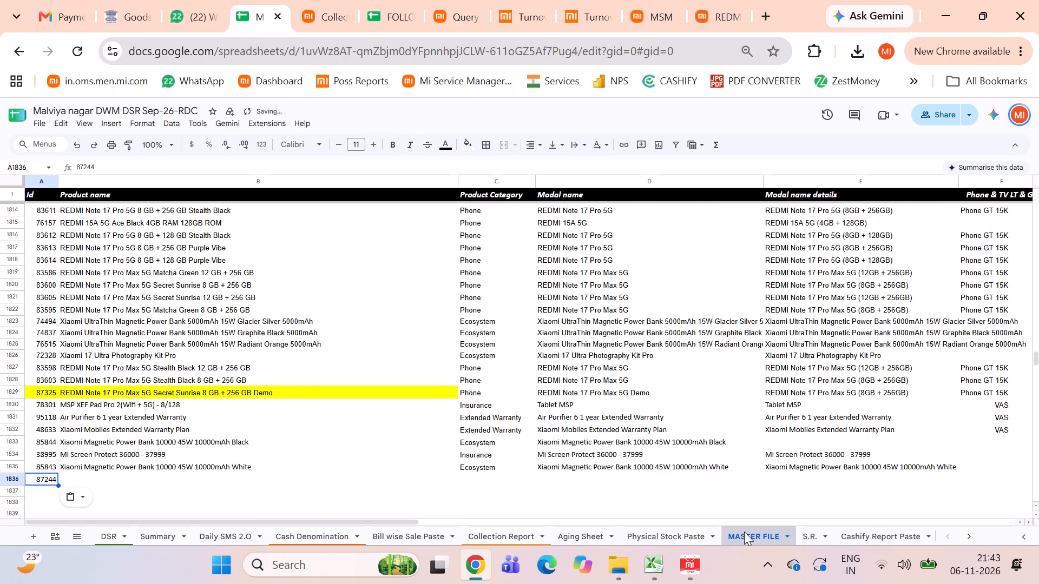
Copy the goods name REDMI 17C 5G Coffee Brew 6GB RAM 128GB ROM from Bill wise Sale Paste into Product name cell B1836 of MASTER FILE.
click(420, 535)
key(Right)
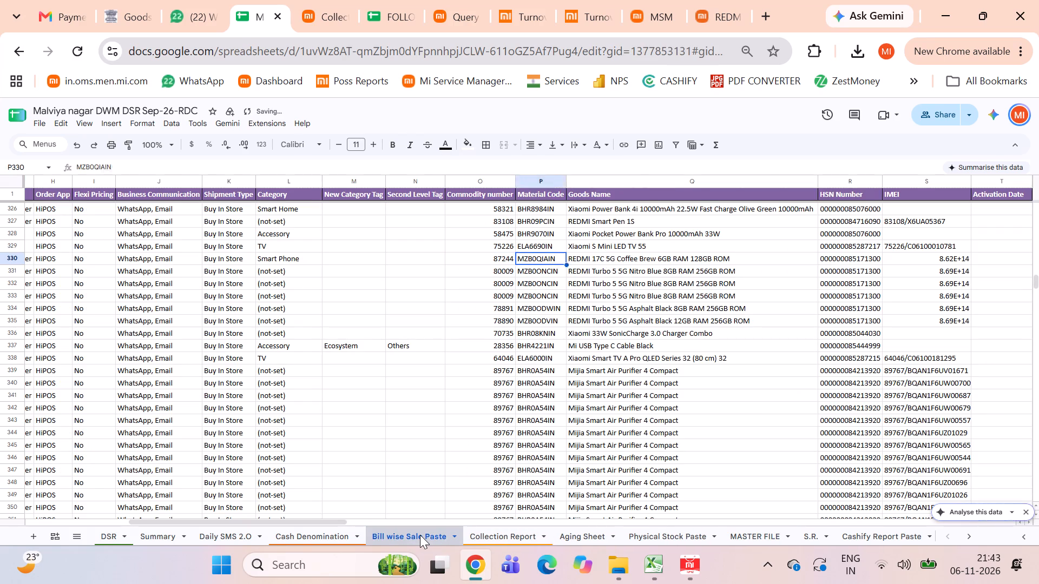
key(Right)
key(ctrl+c)
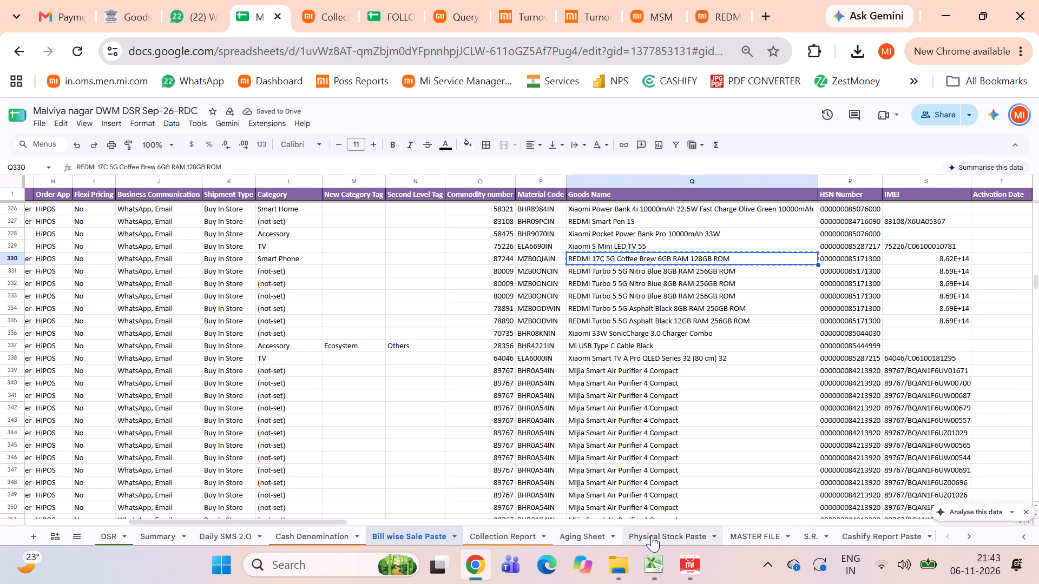
click(732, 527)
key(Right)
key(ctrl+v)
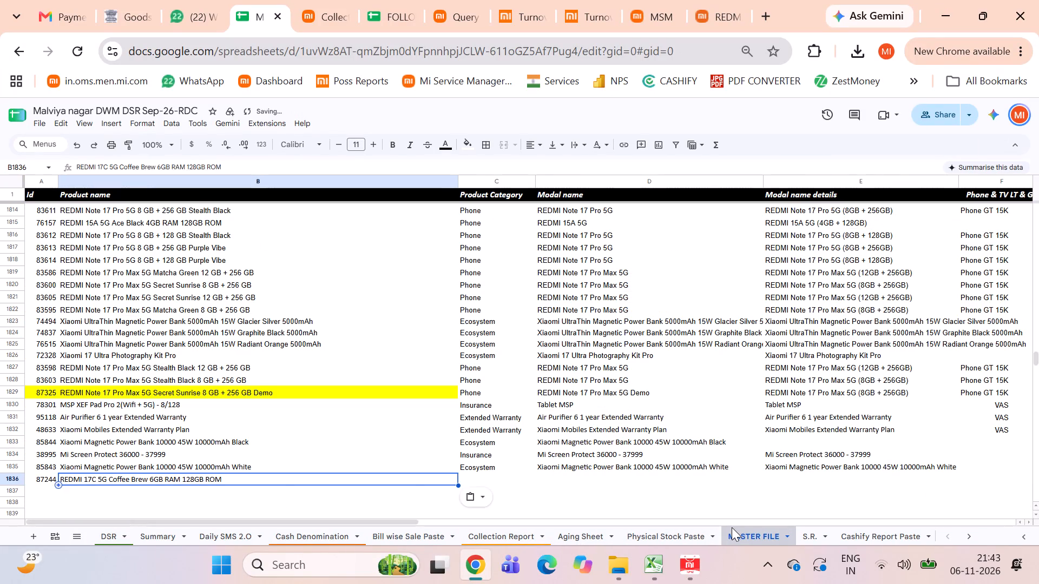
Enter Phone as the product category for the new item in C1836.
key(Right)
key(p)
key(Right)
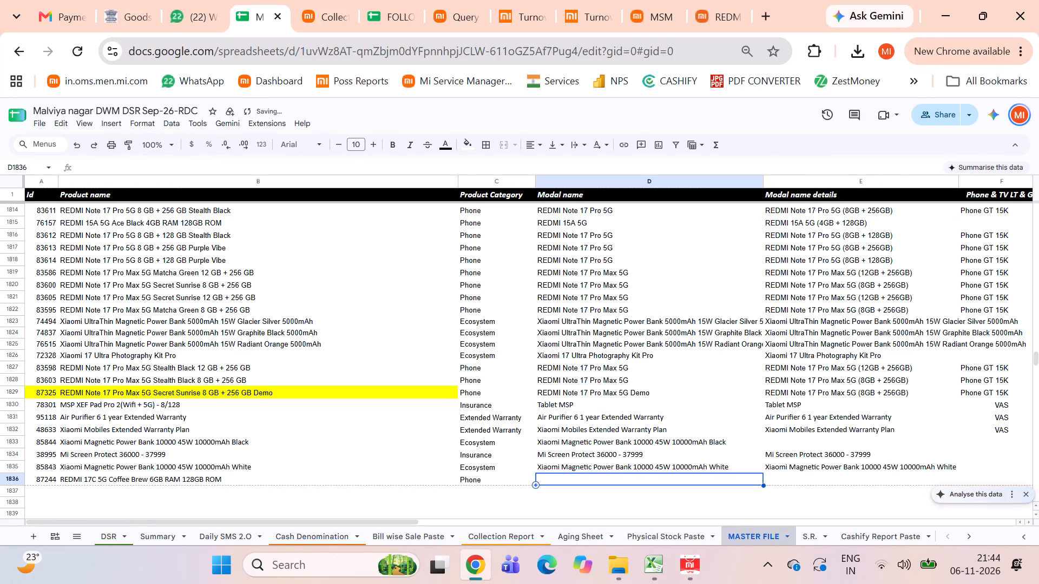
Fill Modal name cell D1836 with the copied product name, shortened to REDMI 17C 5G Coffee Brew without the RAM and ROM text.
key(ctrl+v)
key(Right)
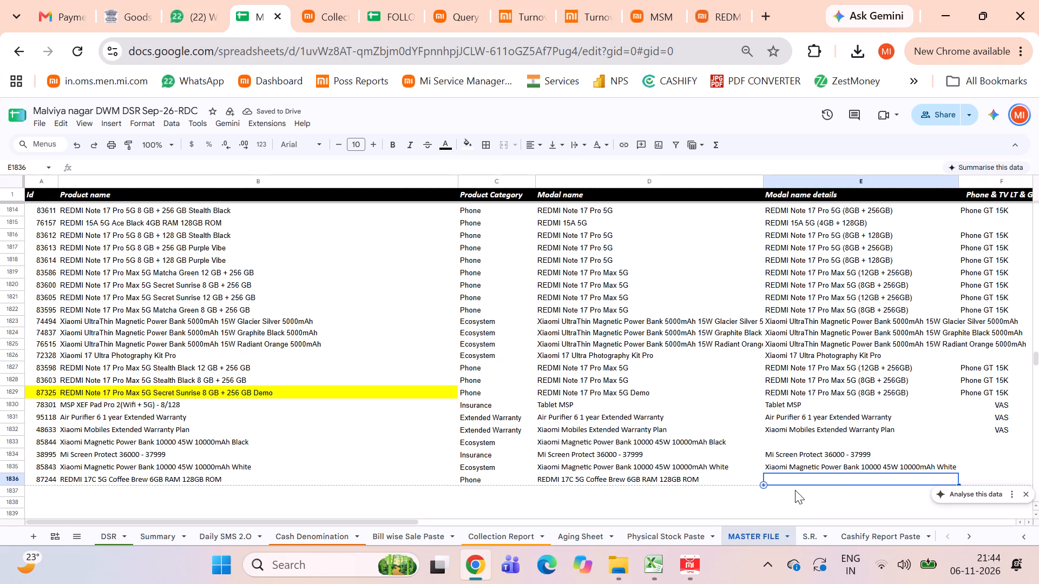
double_click(736, 477)
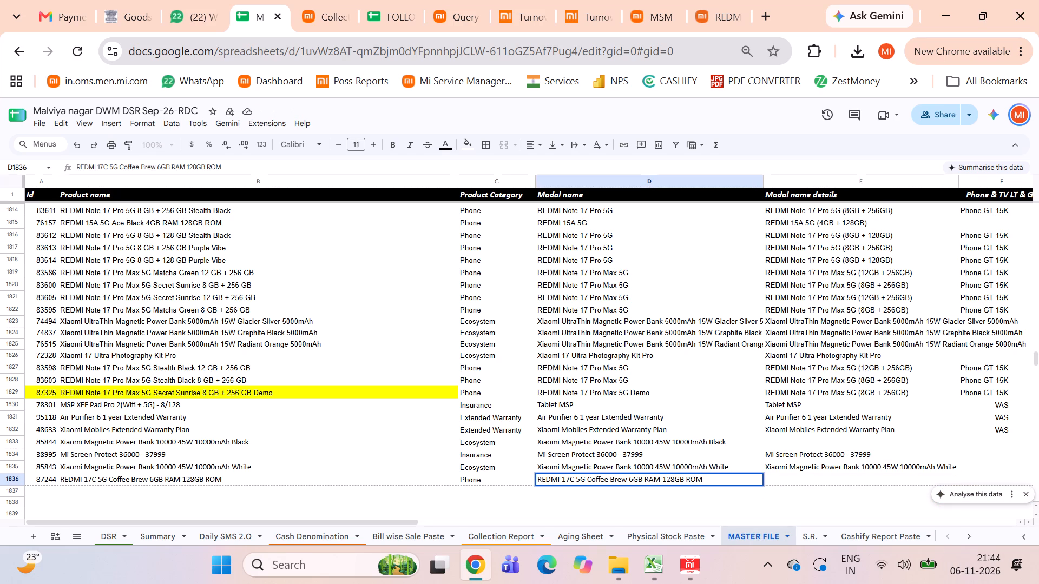
key(BackSpace)
key(BackSpace)
key(BackSpace)
key(BackSpace)
key(BackSpace)
key(BackSpace)
key(BackSpace)
key(BackSpace)
key(BackSpace)
key(BackSpace)
key(BackSpace)
key(BackSpace)
key(BackSpace)
key(BackSpace)
key(BackSpace)
key(BackSpace)
key(BackSpace)
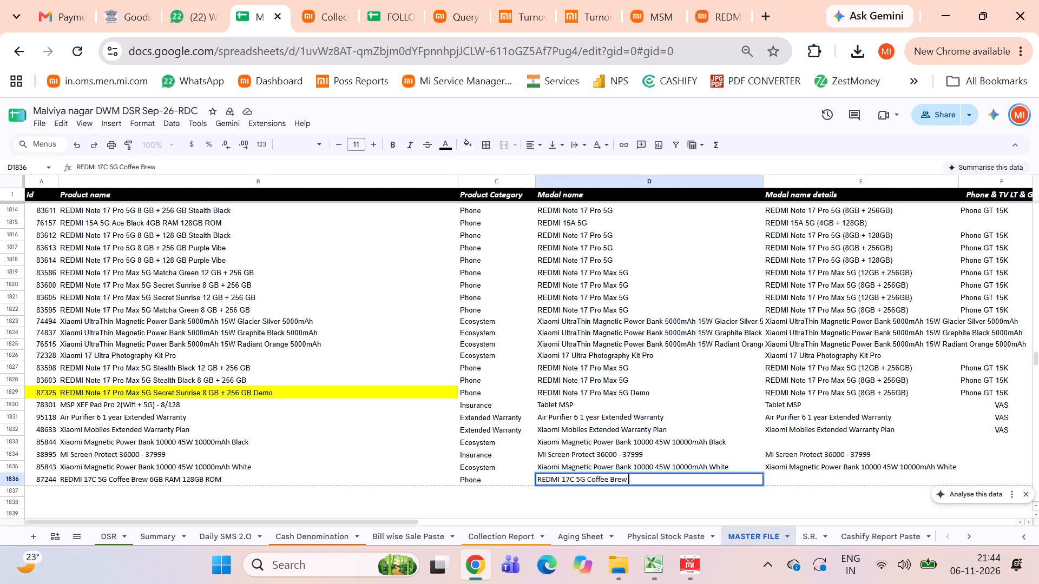
key(Return)
Copy the new item's Modal name, REDMI 17C 5G Coffee Brew, into its Modal name details cell E1836.
key(Up)
key(ctrl+c)
key(Right)
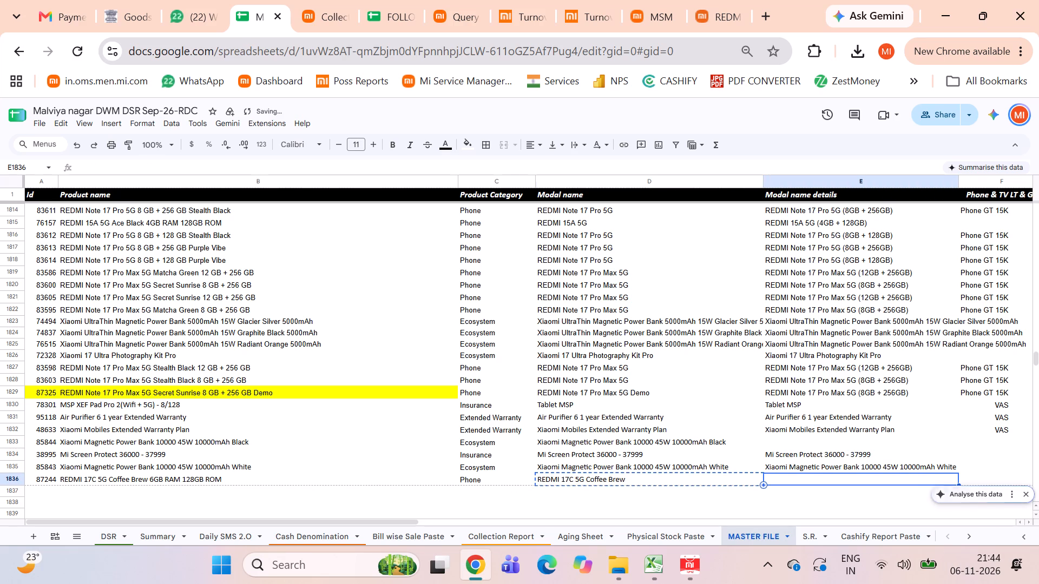
key(ctrl+v)
key(Left)
key(Left)
key(Left)
key(Left)
key(Left)
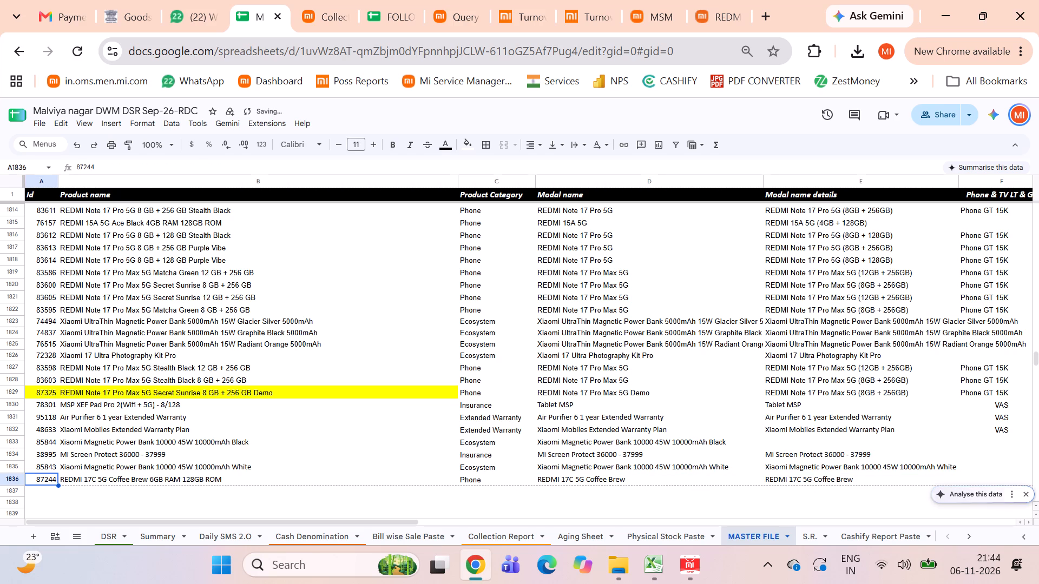
Check the sale and collection summaries on the DSR sheet, and the targets versus achievement on the Daily SMS 2.0 sheet.
click(107, 535)
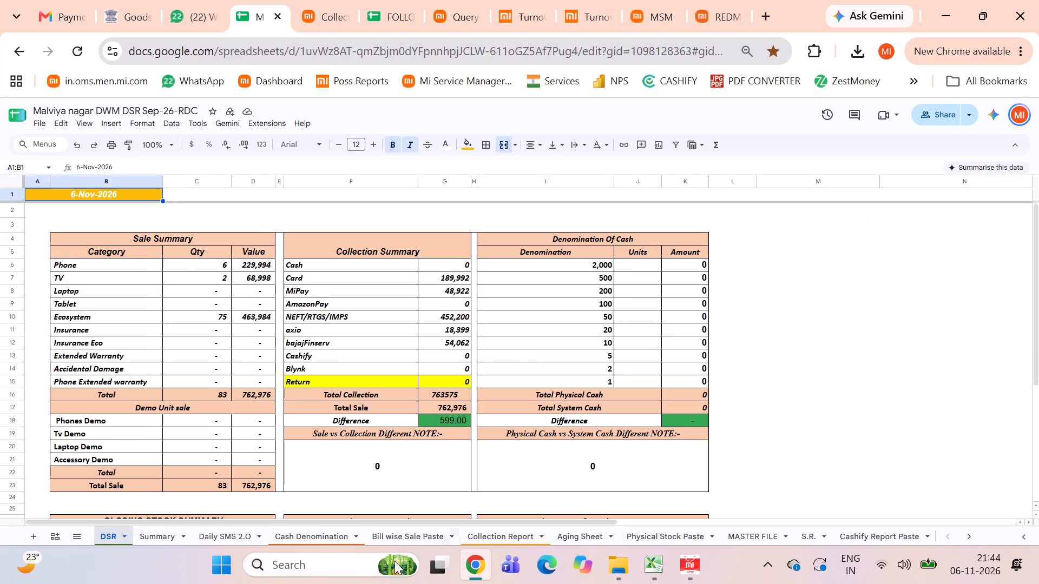
click(224, 535)
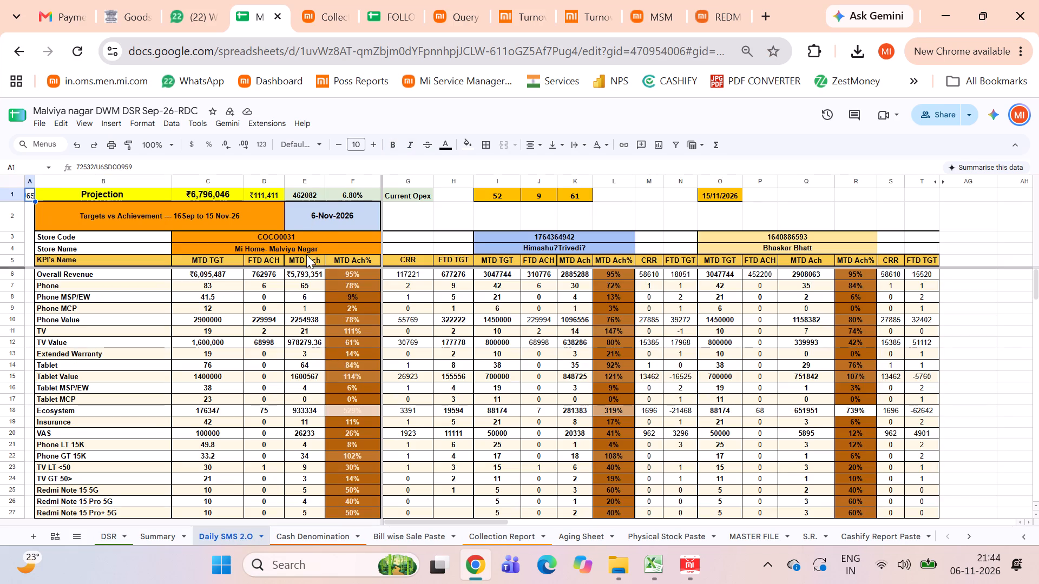
scroll(439, 328, up, 1)
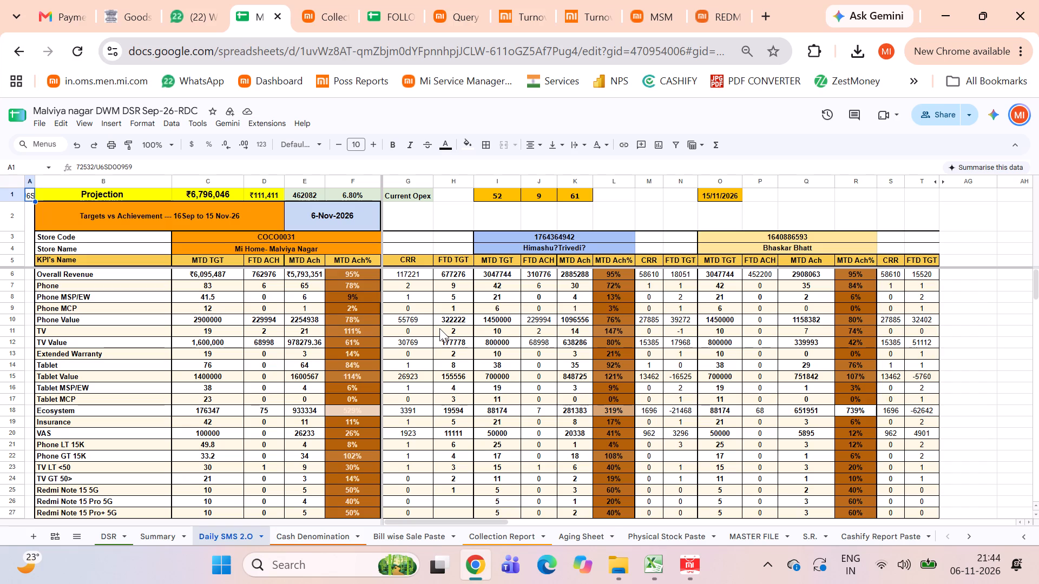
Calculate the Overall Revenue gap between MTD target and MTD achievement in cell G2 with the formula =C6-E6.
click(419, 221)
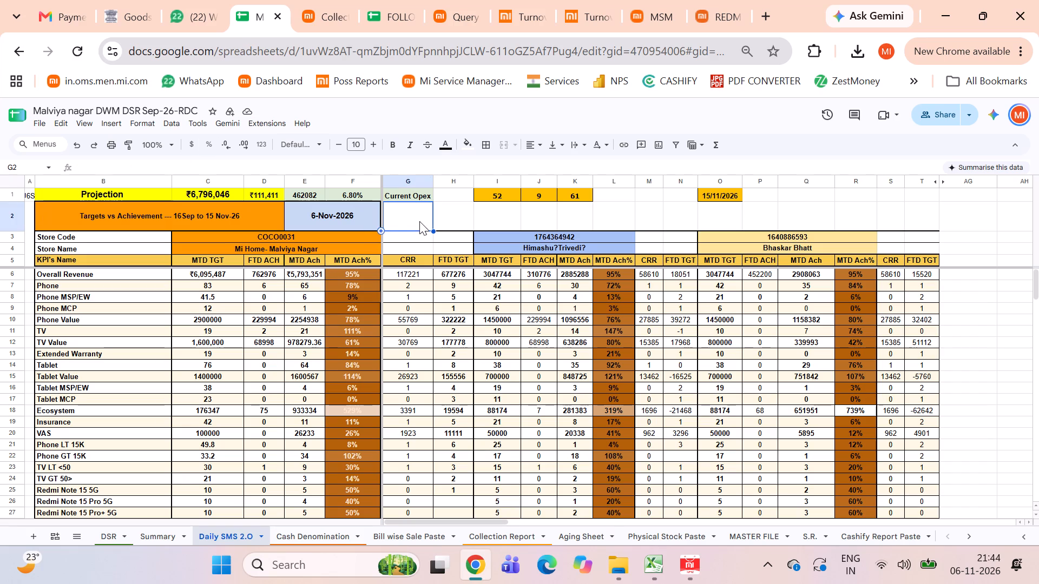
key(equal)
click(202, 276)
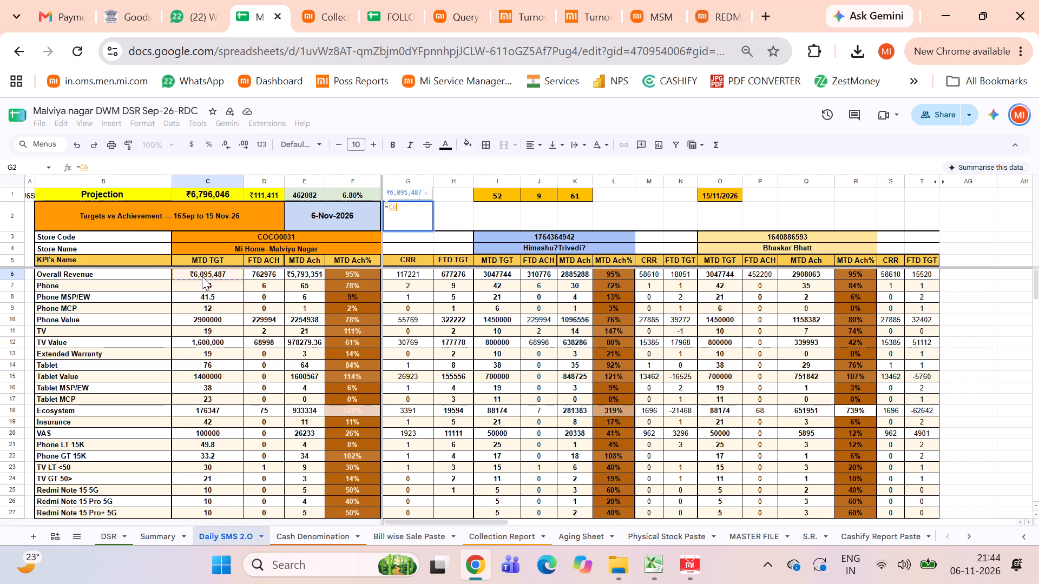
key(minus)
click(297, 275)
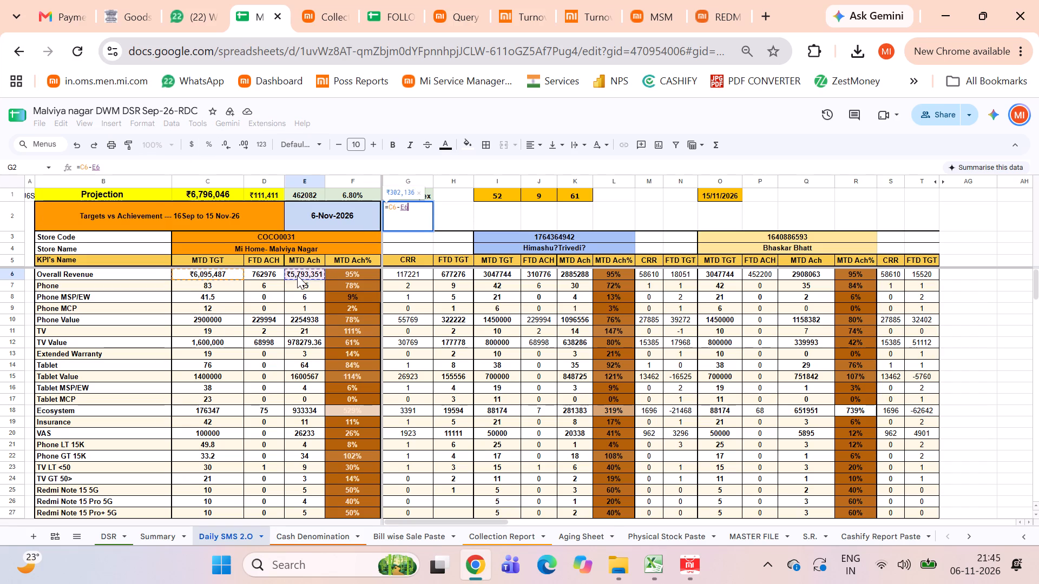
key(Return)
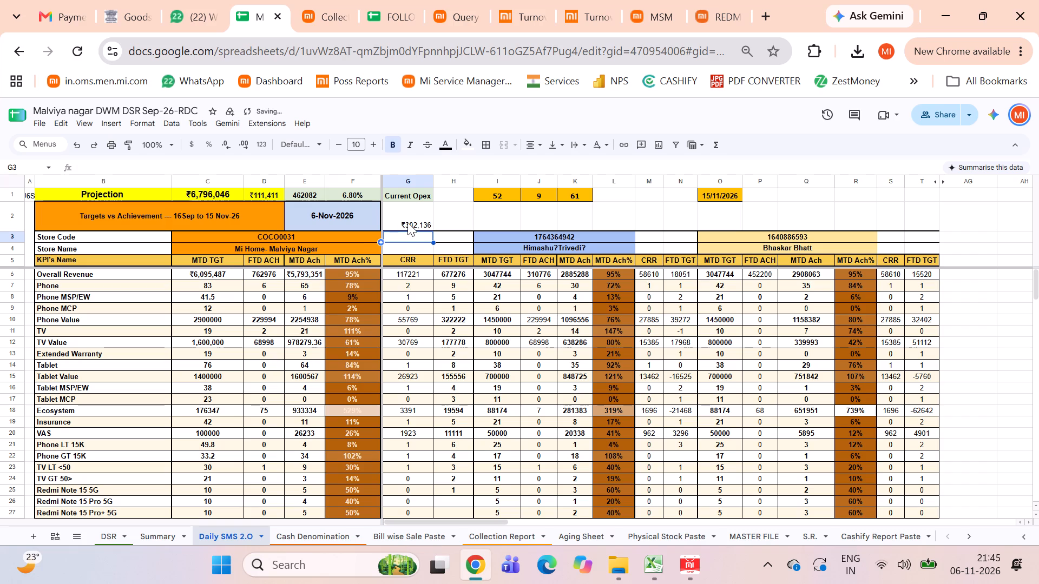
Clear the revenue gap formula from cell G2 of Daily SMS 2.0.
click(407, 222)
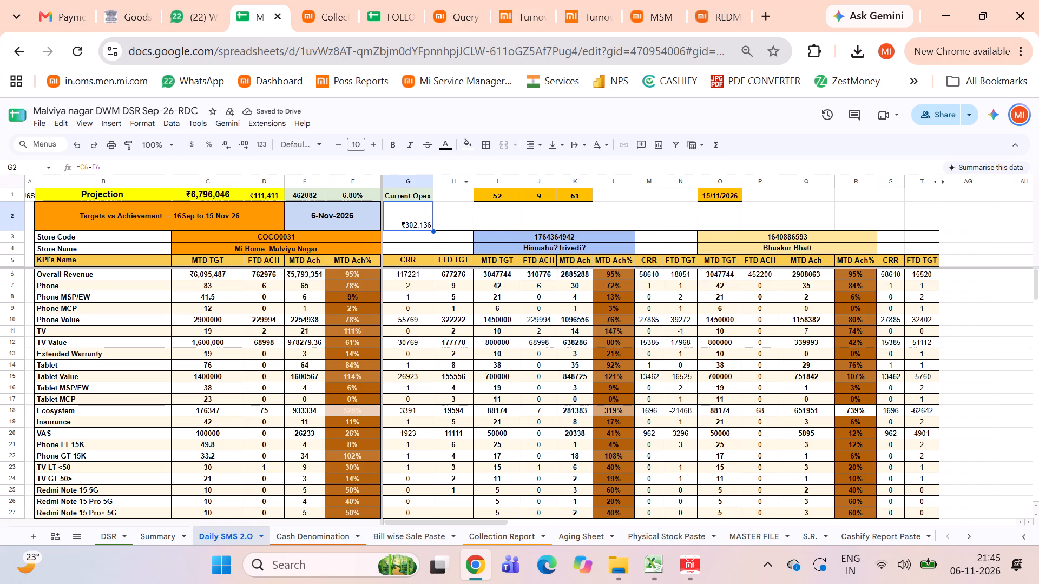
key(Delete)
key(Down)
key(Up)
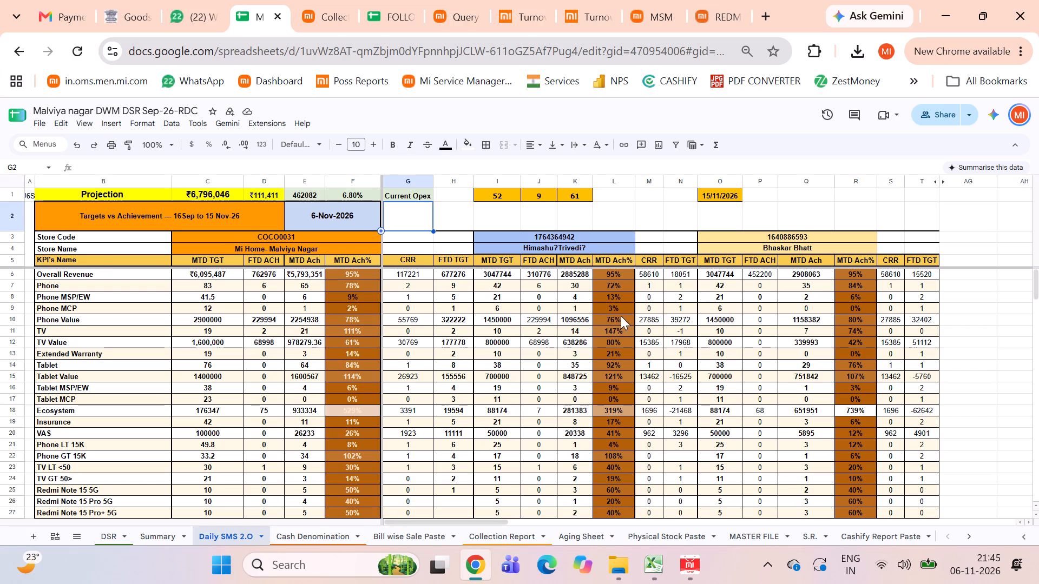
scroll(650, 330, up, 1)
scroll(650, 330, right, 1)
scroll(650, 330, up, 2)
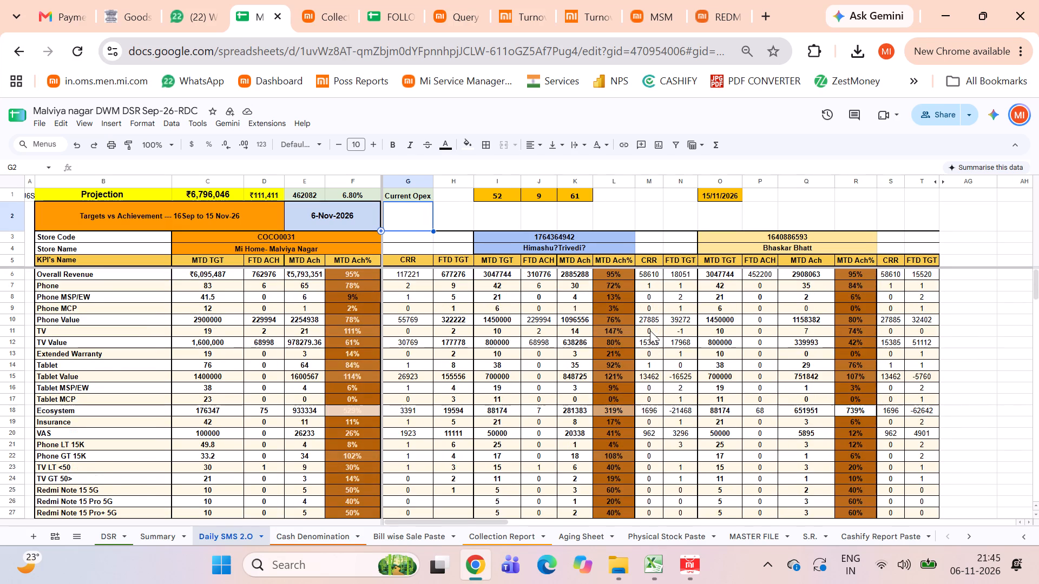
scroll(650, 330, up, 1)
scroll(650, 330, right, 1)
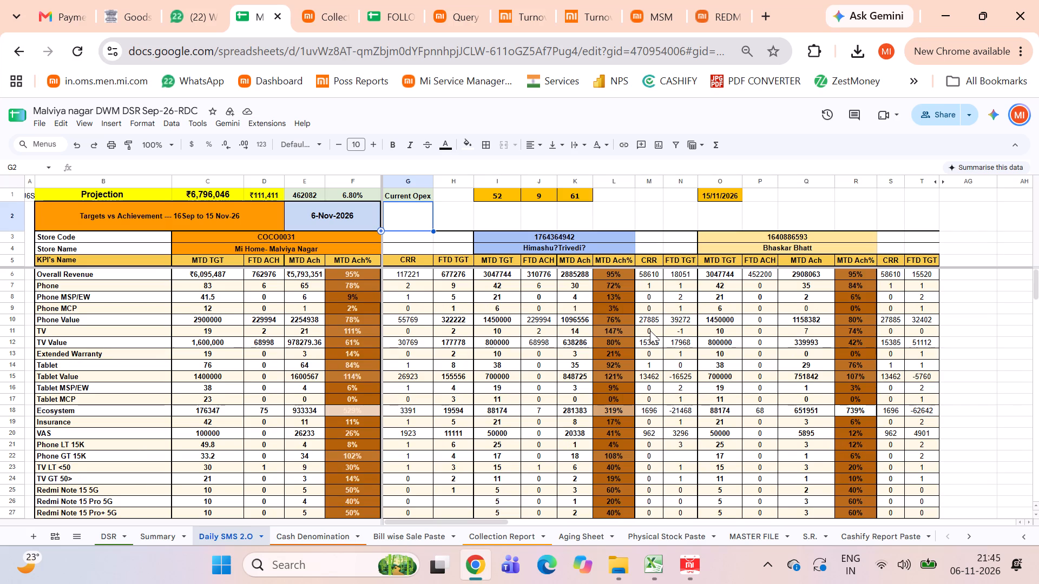
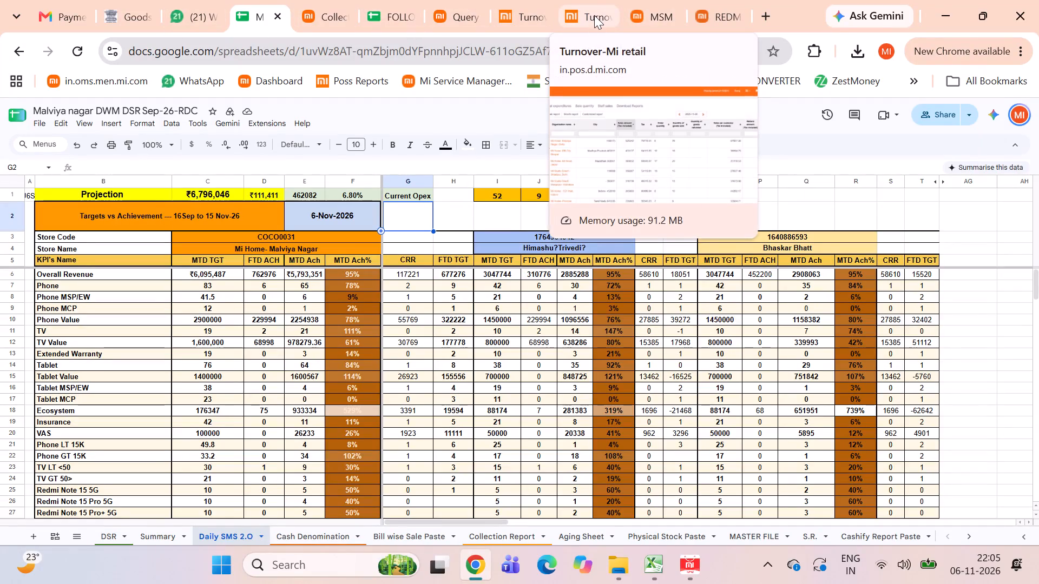
Close the duplicate Turnover report tab and the REDMI page tab.
click(530, 14)
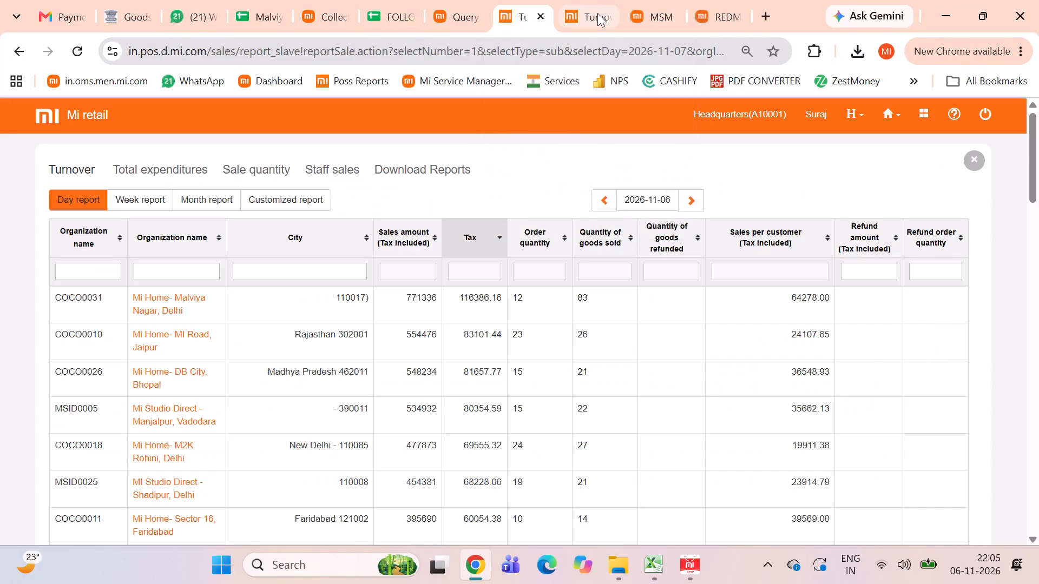
click(596, 15)
click(607, 15)
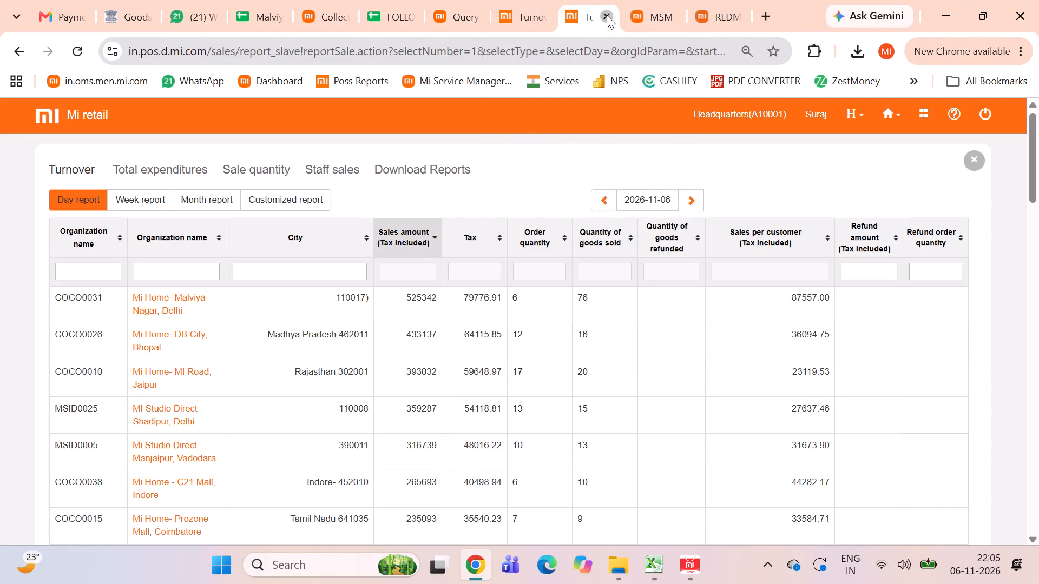
click(668, 15)
click(670, 15)
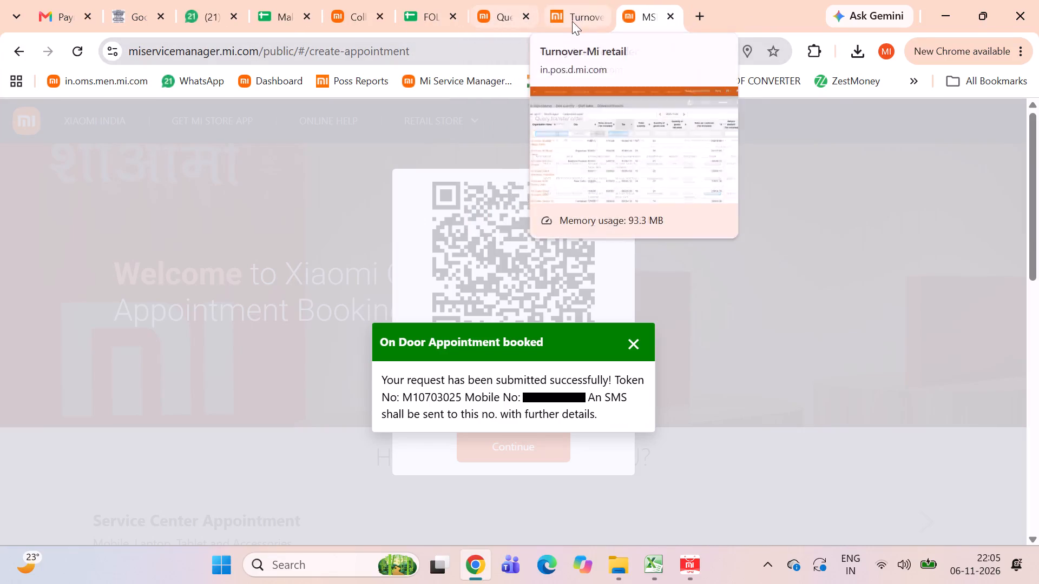
Reload the all-store Turnover day report for 2026-11-06 by stepping the date back one day and forward again.
click(574, 21)
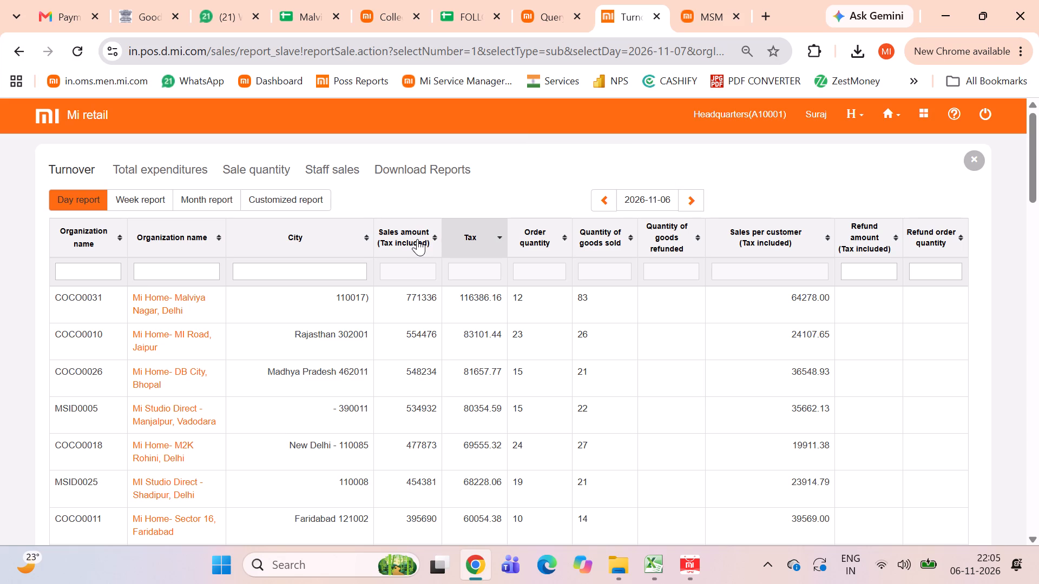
click(453, 234)
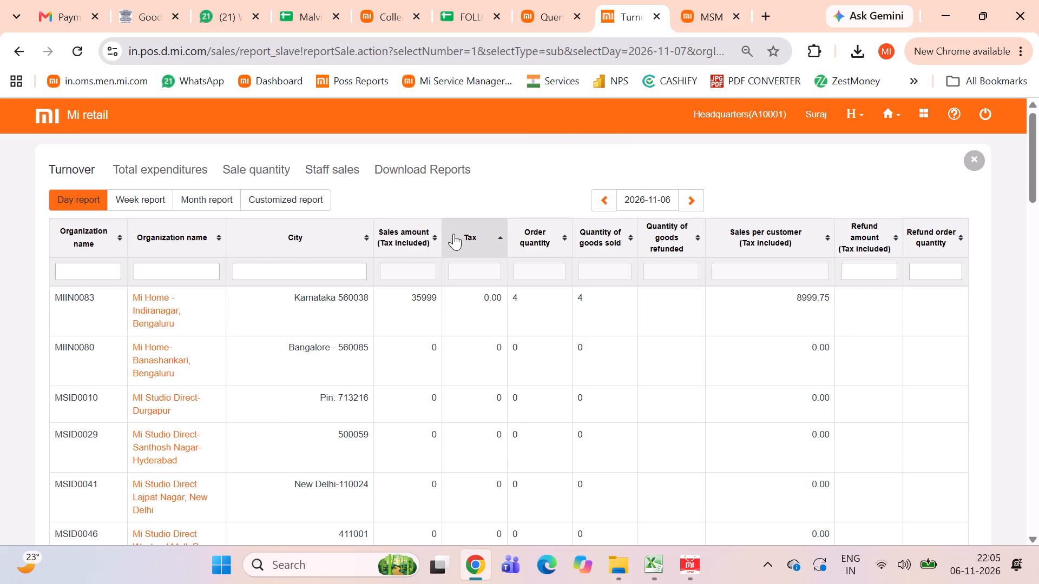
click(600, 201)
click(691, 200)
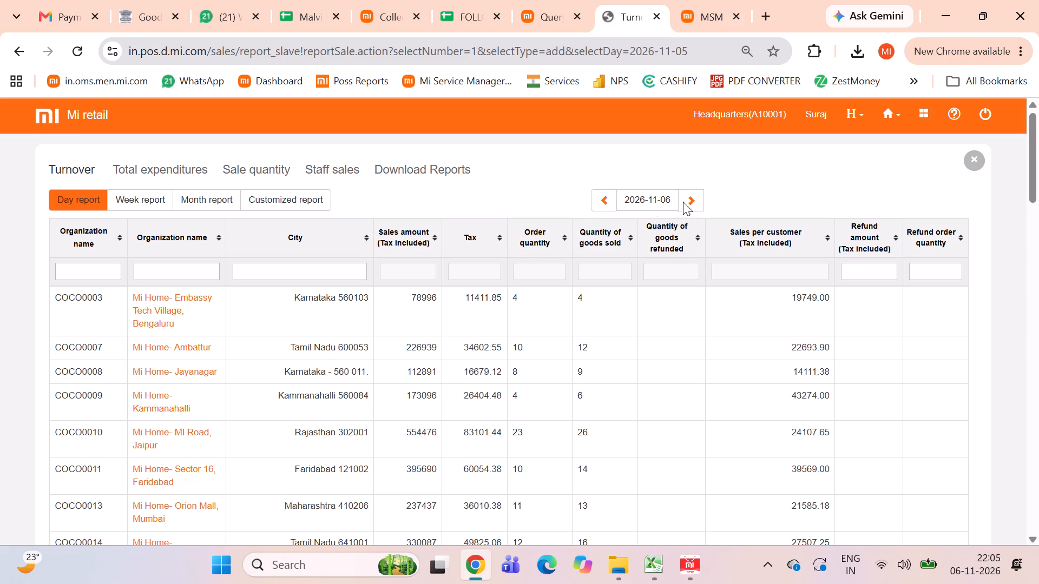
Change the number of items per page at the end of the Turnover day report's store list.
scroll(456, 257, down, 6)
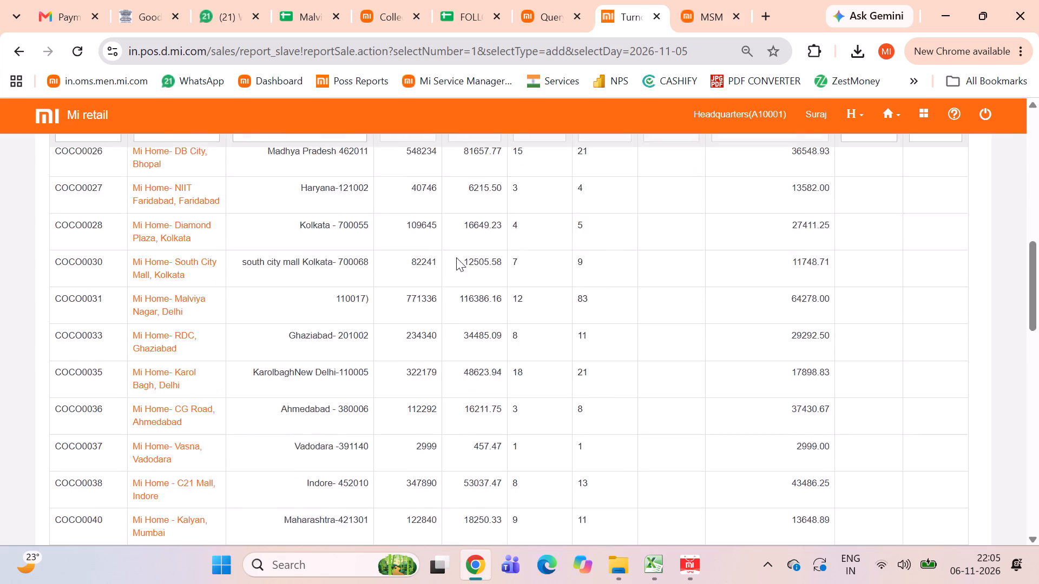
scroll(456, 257, down, 7)
scroll(456, 257, up, 6)
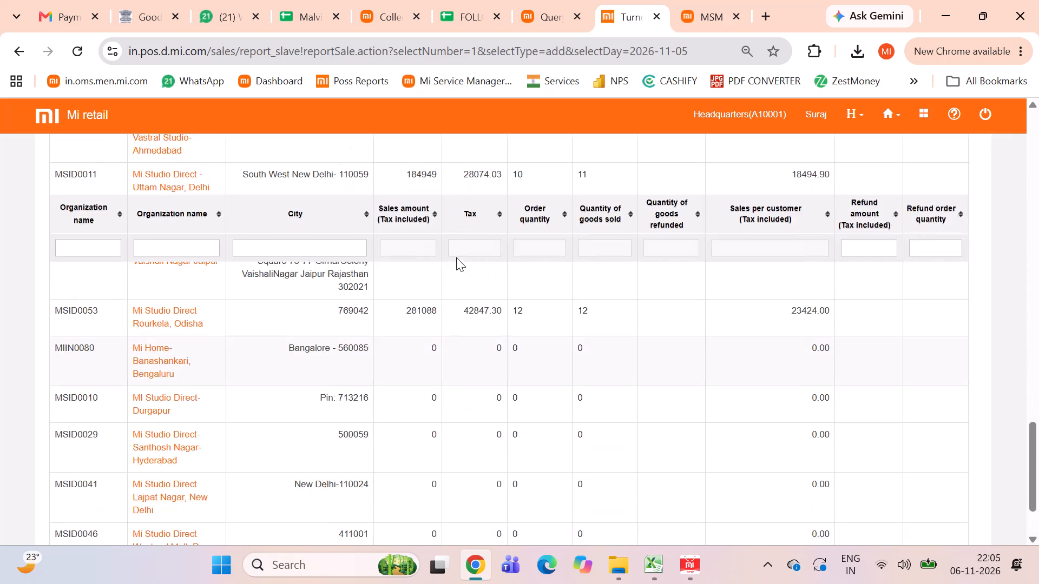
scroll(456, 257, up, 3)
scroll(456, 257, down, 8)
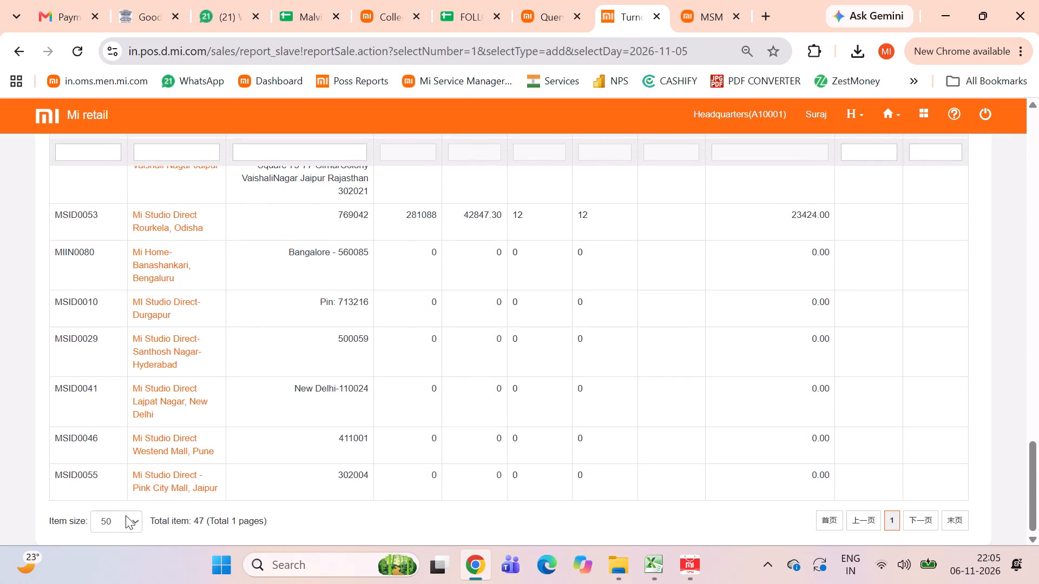
click(126, 515)
click(103, 502)
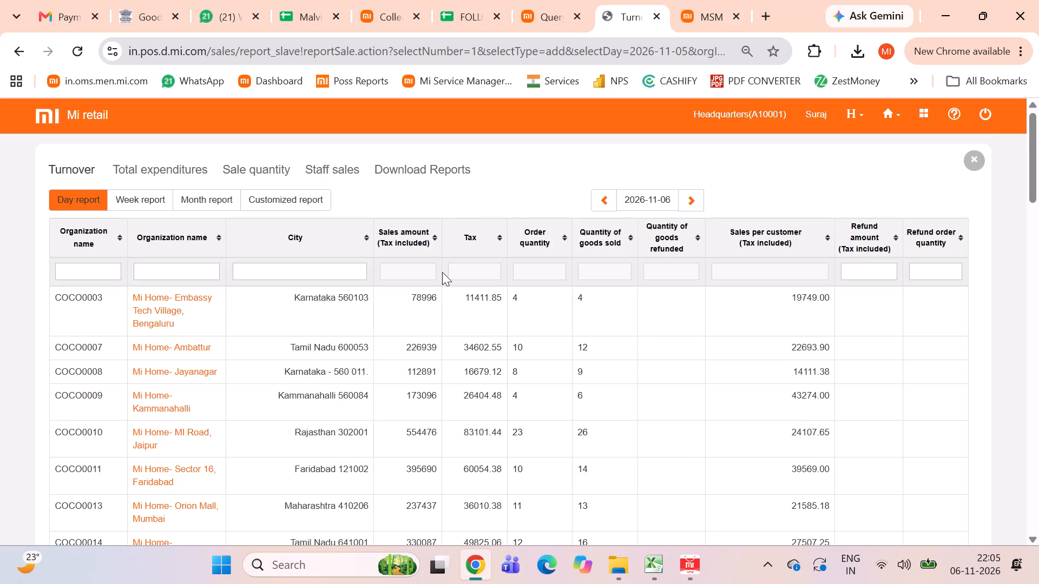
Sort the Turnover day report by tax, highest first, and compare the stores' sales amounts and quantities for 2026-11-06.
click(472, 243)
click(472, 243)
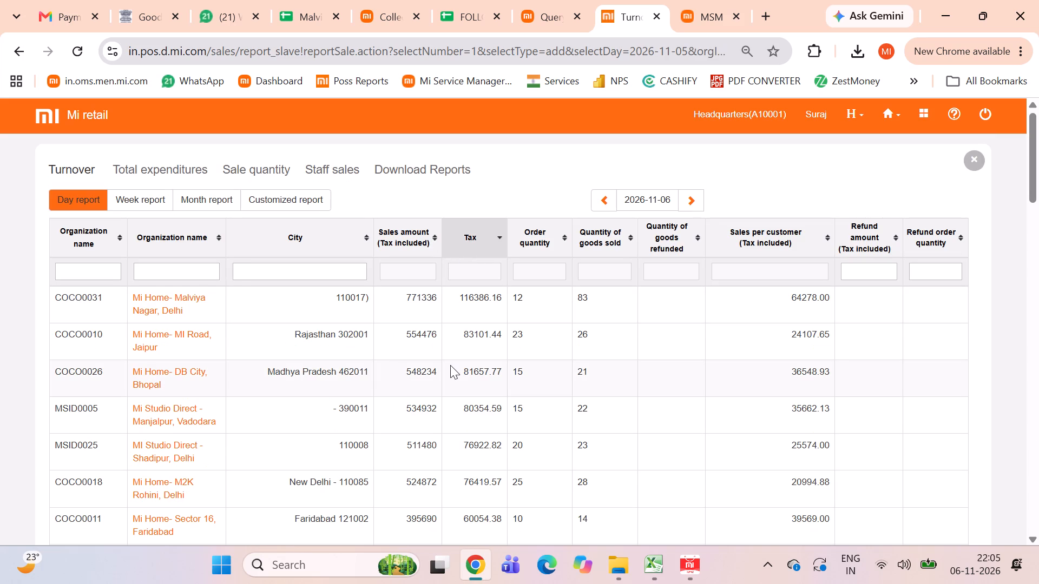
scroll(450, 365, down, 1)
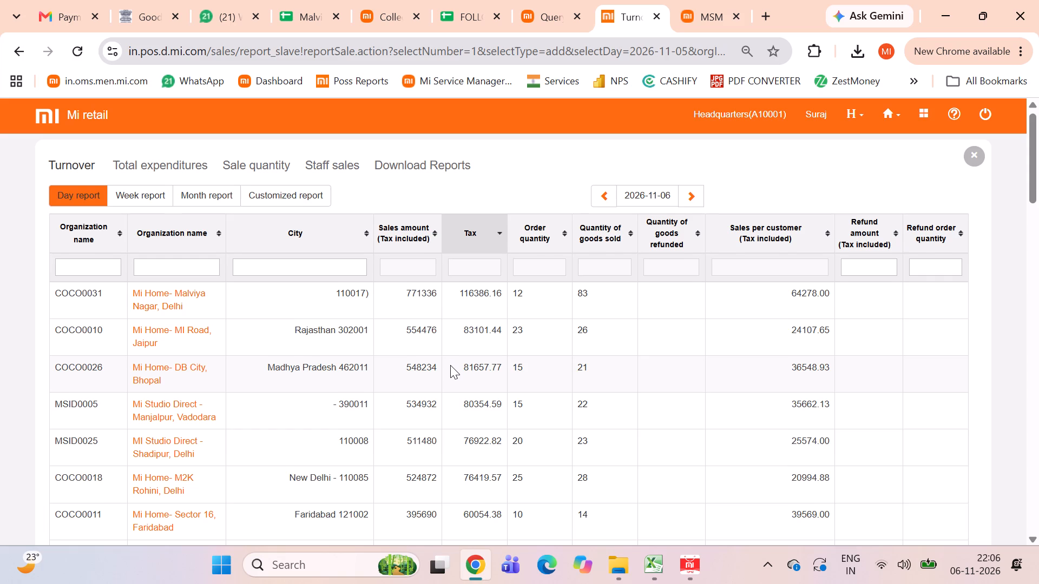
scroll(450, 365, down, 1)
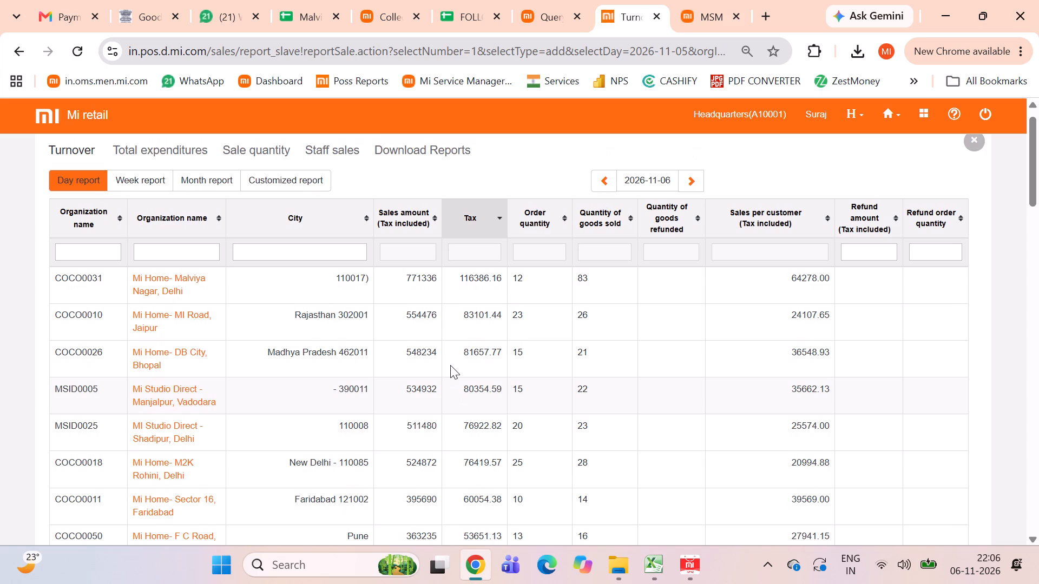
scroll(450, 365, down, 2)
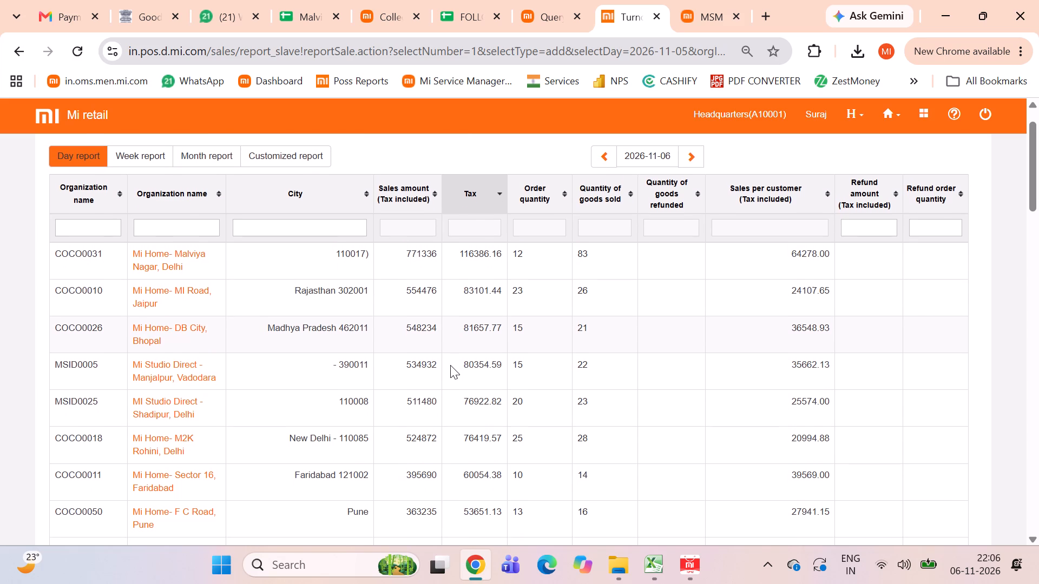
scroll(450, 365, down, 2)
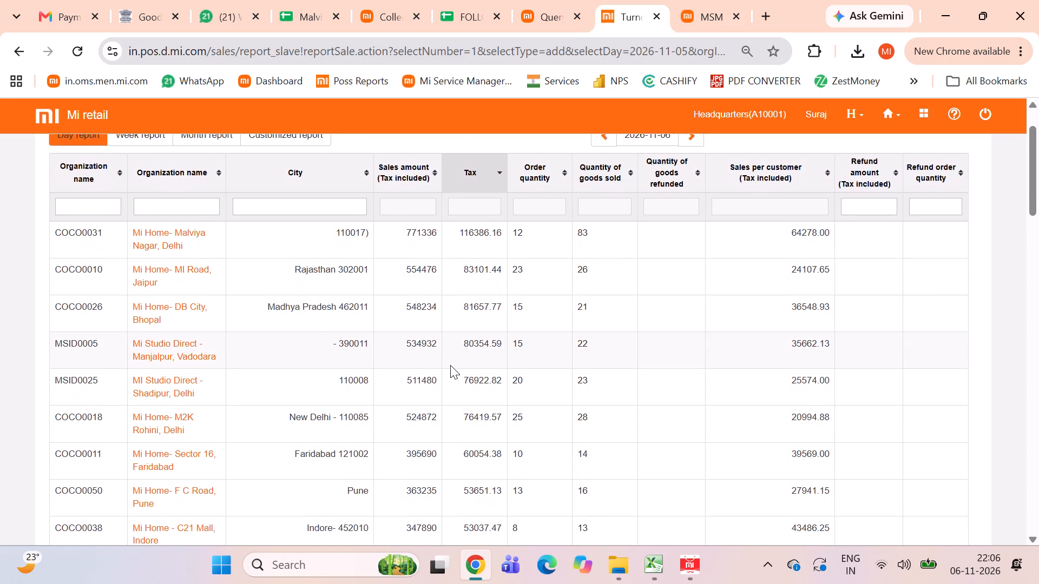
scroll(450, 365, down, 2)
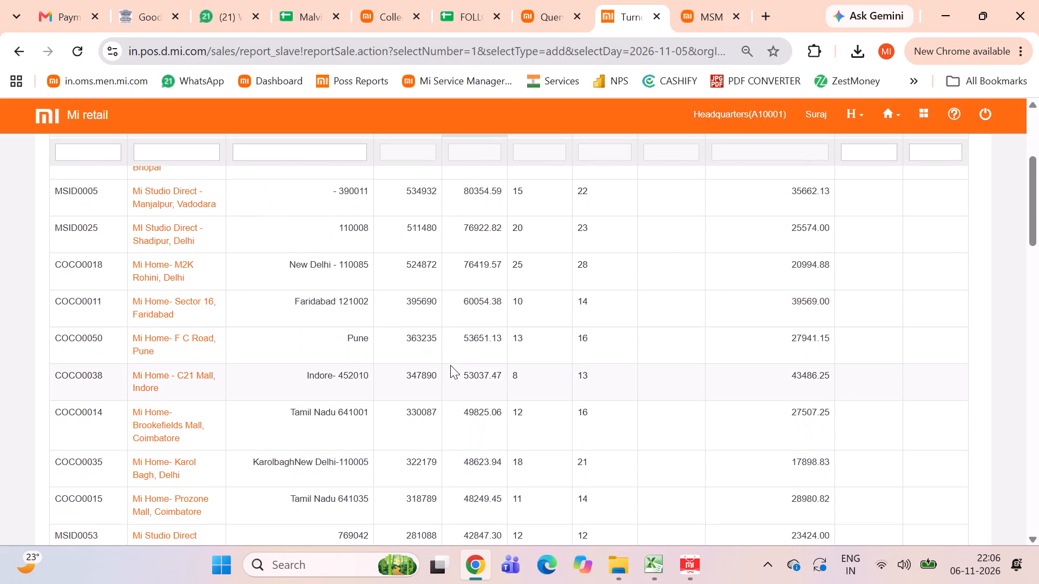
scroll(450, 365, down, 1)
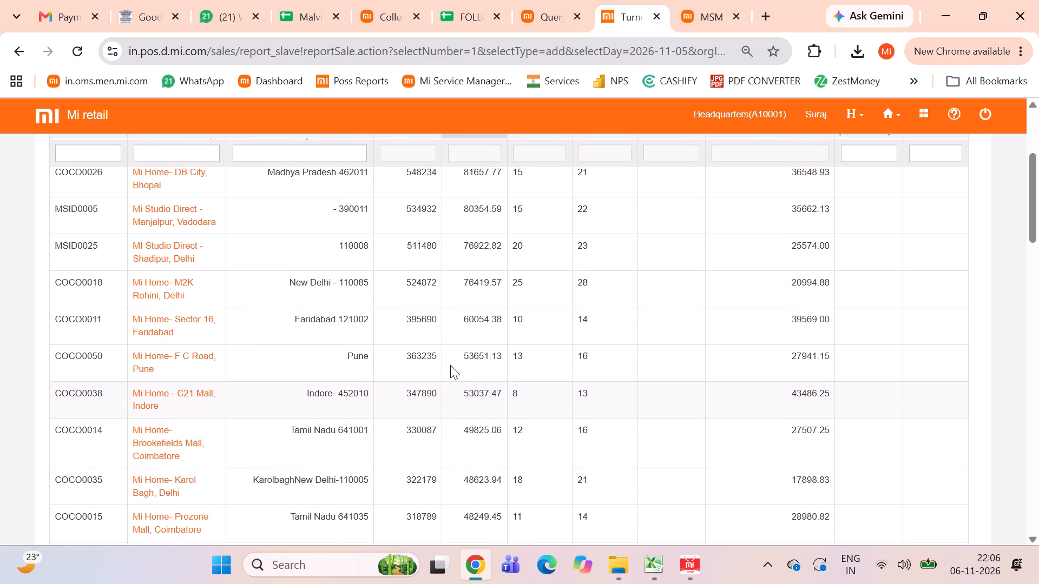
scroll(450, 365, down, 1)
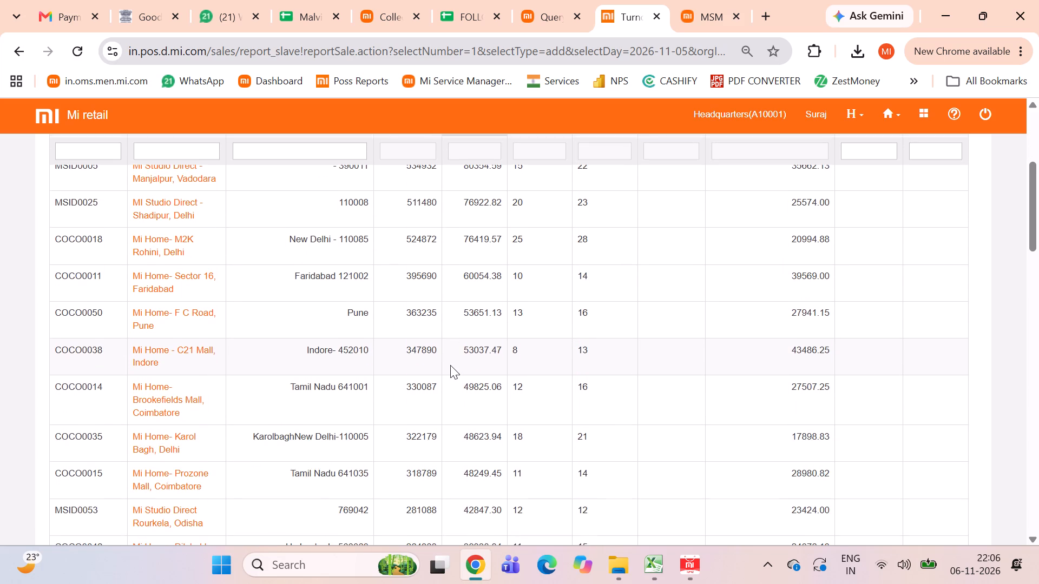
scroll(450, 365, down, 1)
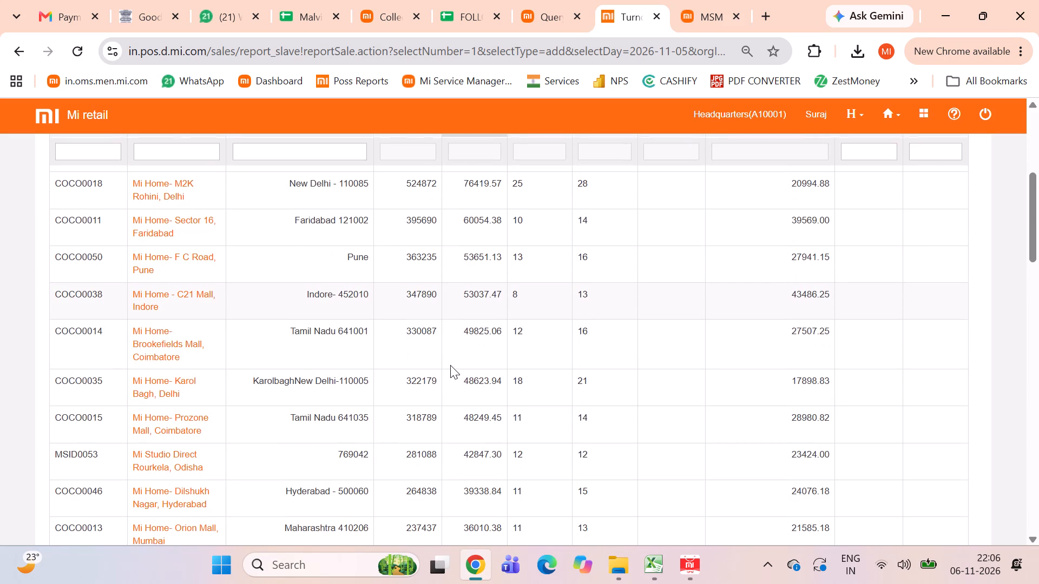
scroll(450, 365, down, 2)
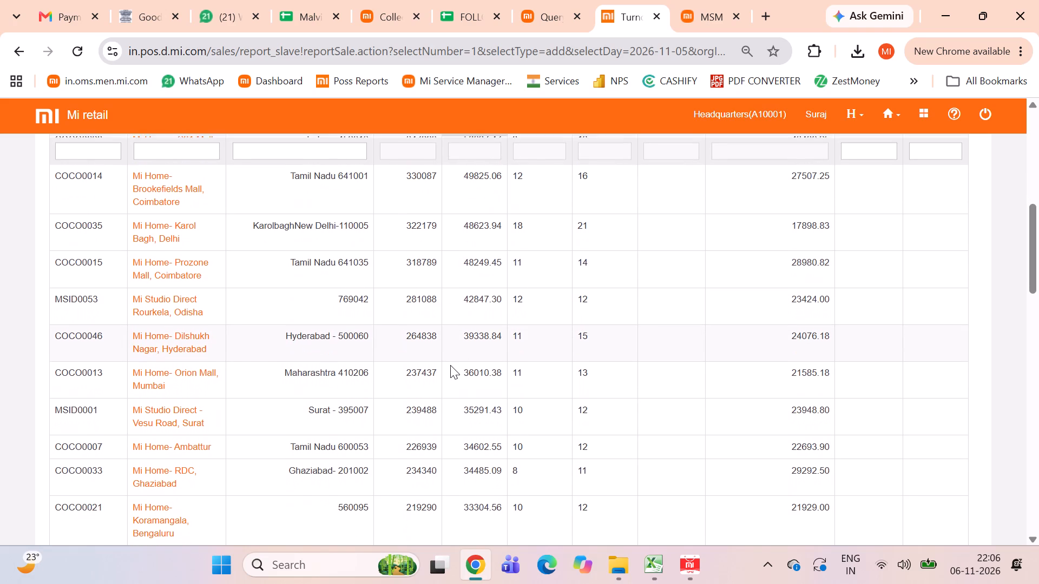
scroll(450, 365, down, 2)
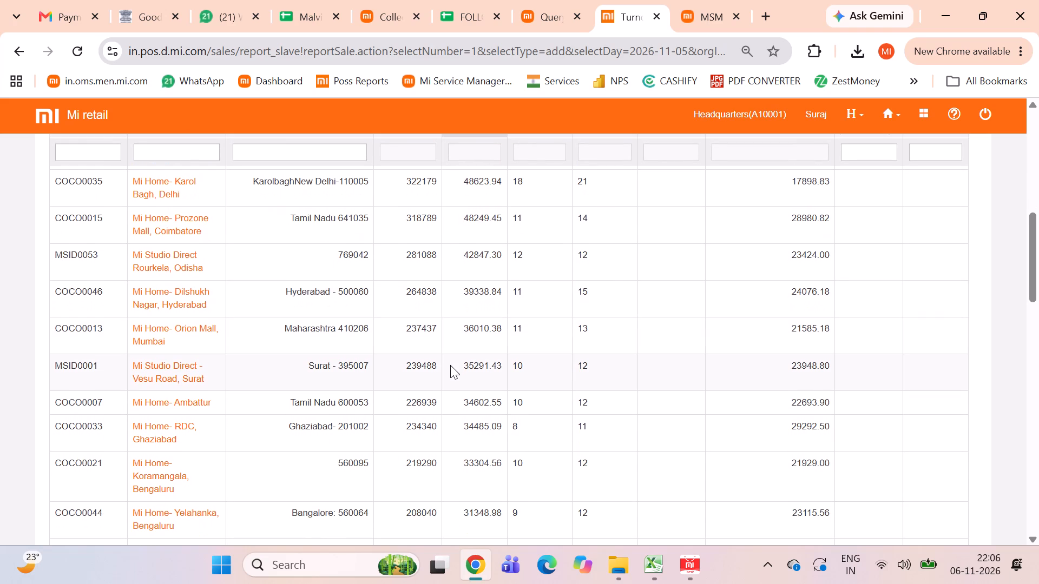
scroll(450, 365, down, 1)
scroll(450, 365, up, 1)
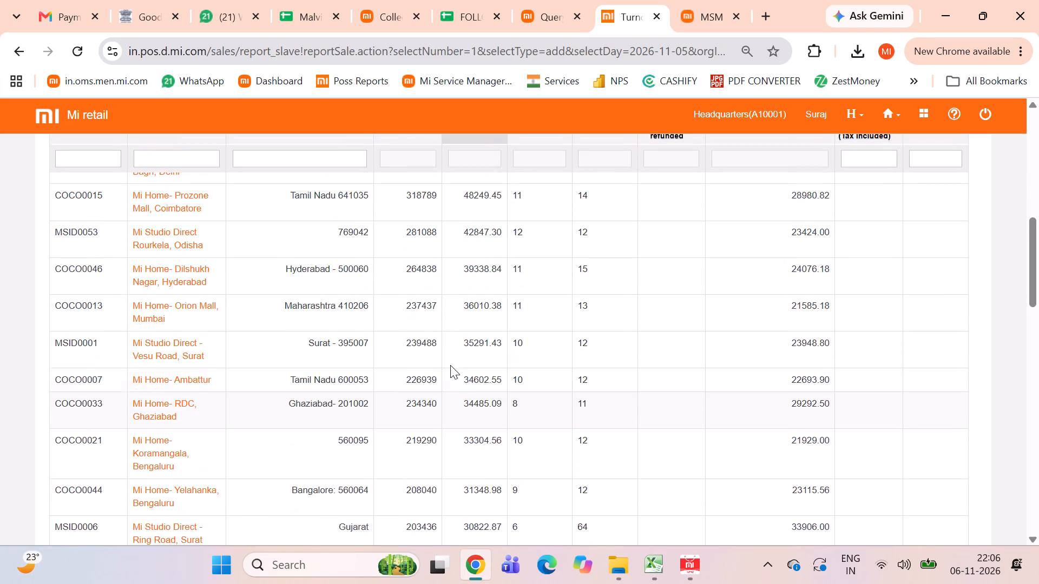
scroll(450, 365, up, 3)
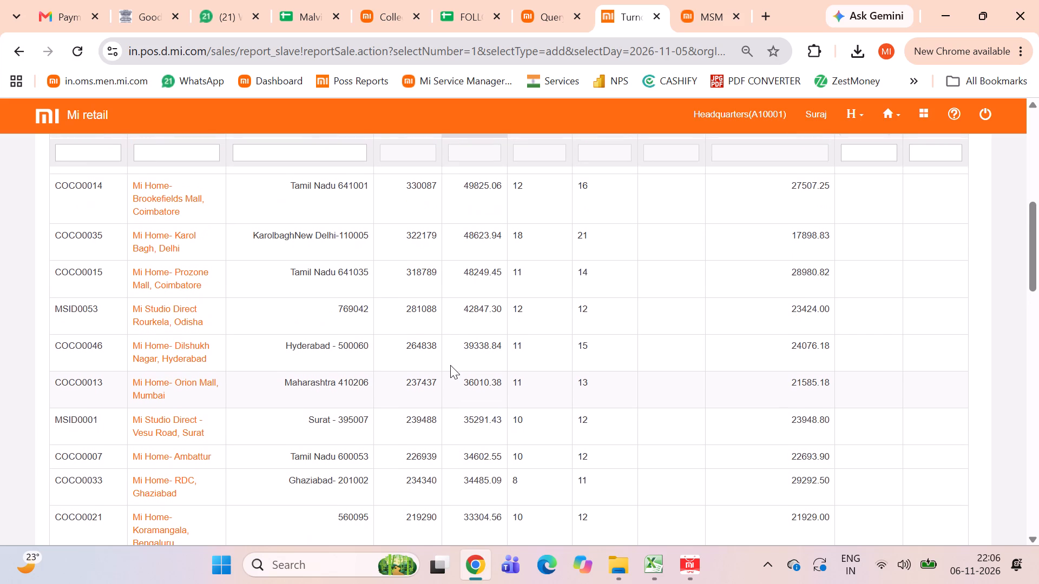
scroll(450, 365, up, 1)
scroll(450, 365, down, 1)
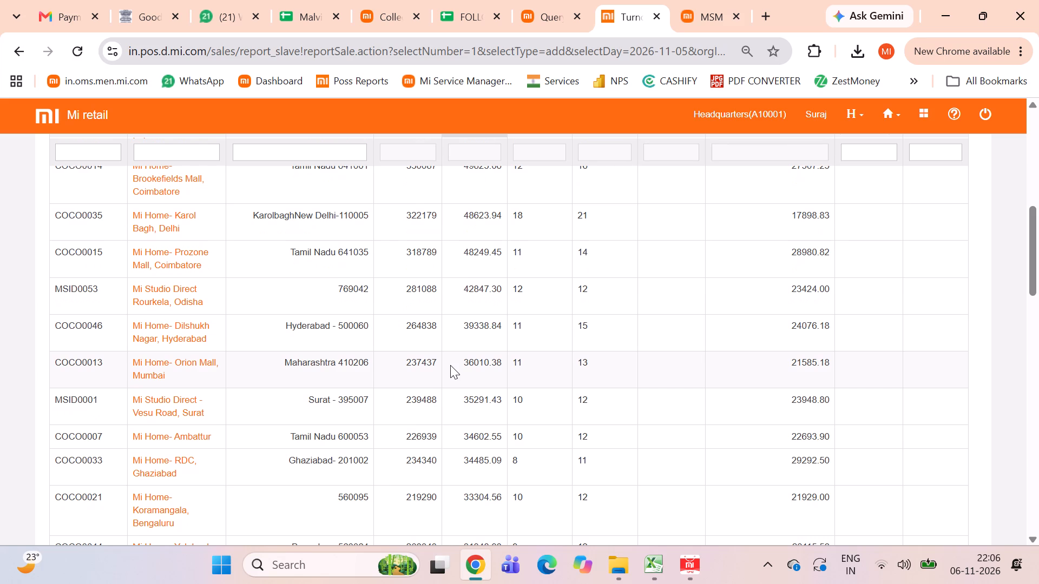
scroll(450, 365, up, 5)
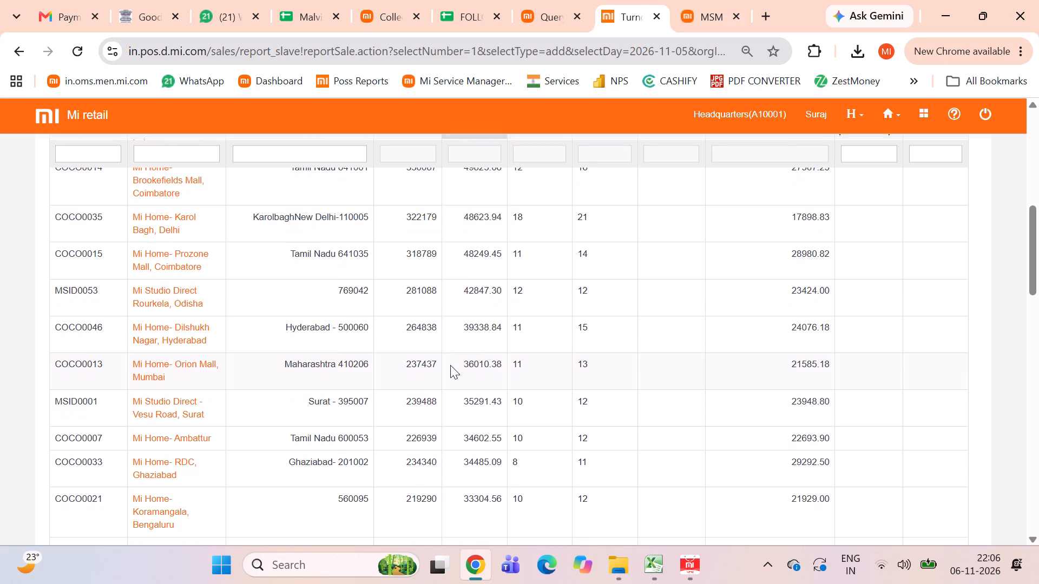
scroll(450, 365, up, 7)
scroll(516, 395, up, 1)
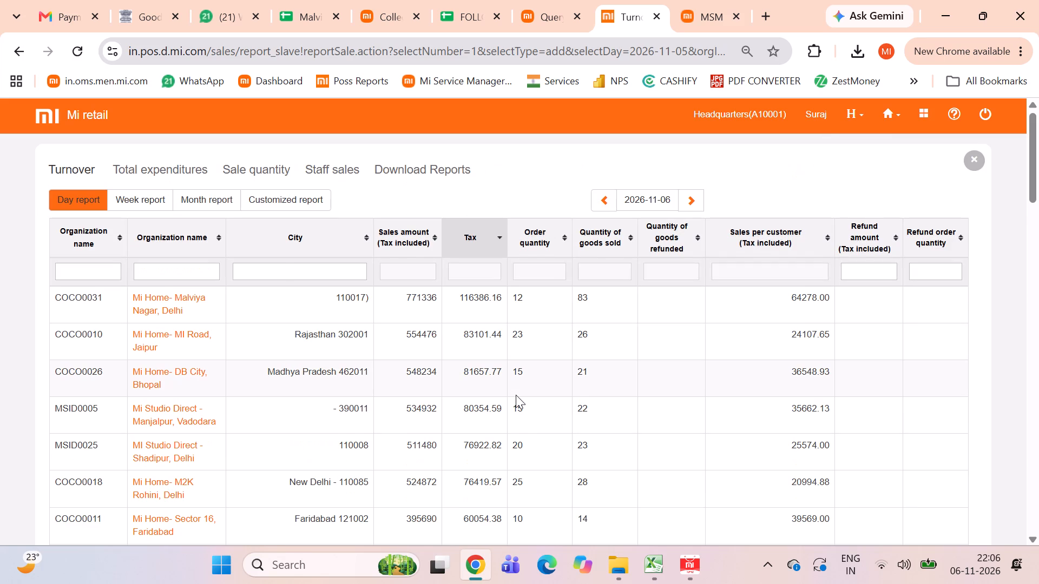
scroll(516, 395, up, 1)
scroll(516, 395, down, 1)
scroll(516, 395, up, 4)
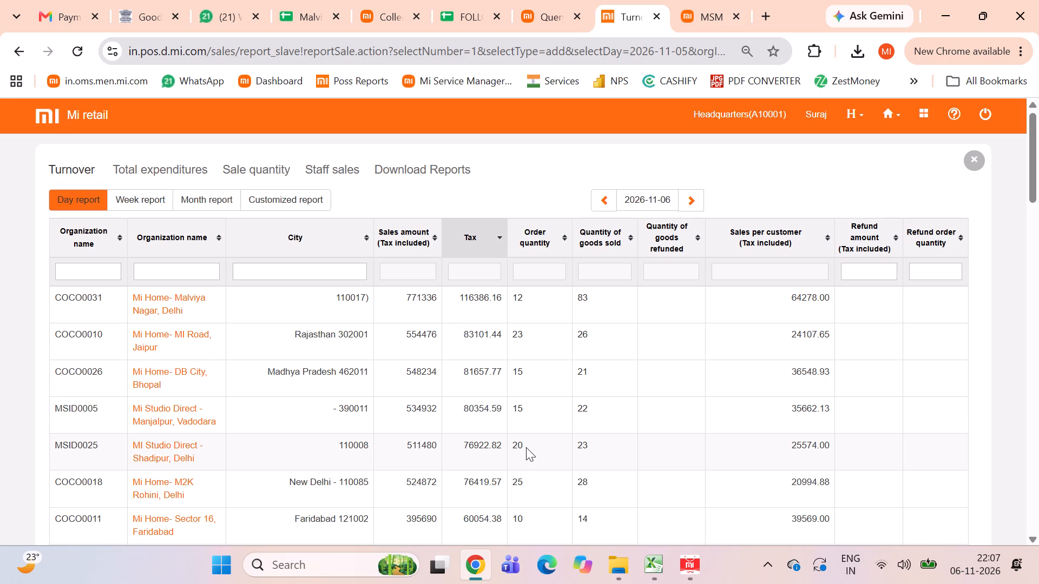
Switch the organisation from Headquarters to COCO0033 (Mi Home- RDC, Ghaziabad).
click(710, 111)
click(270, 243)
text(RDC)
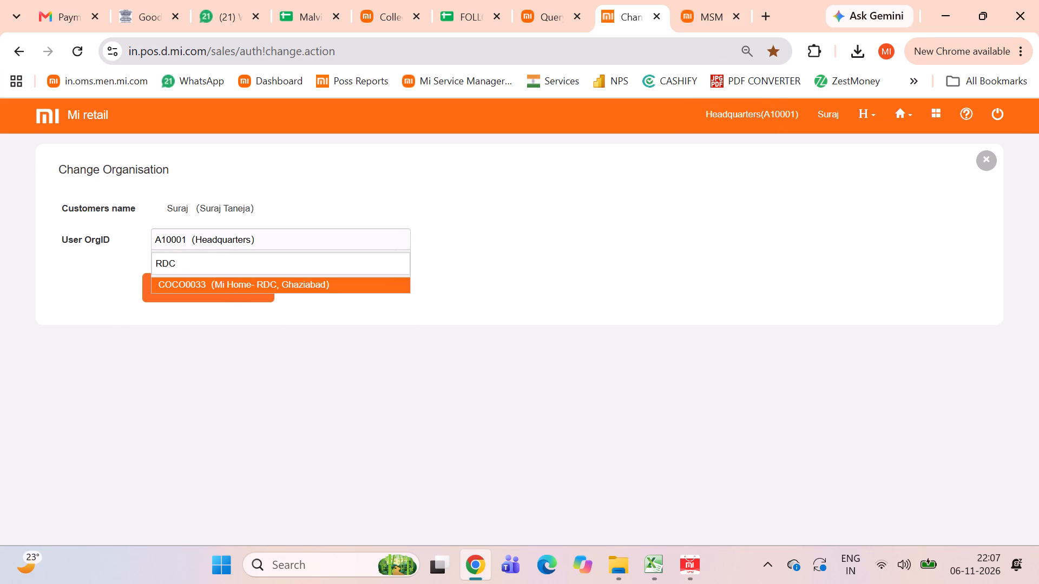
click(231, 284)
click(231, 284)
Check the RDC store's staff sales ranking for day 2026-11-06 and month 2026.11, and close the report tab.
click(167, 217)
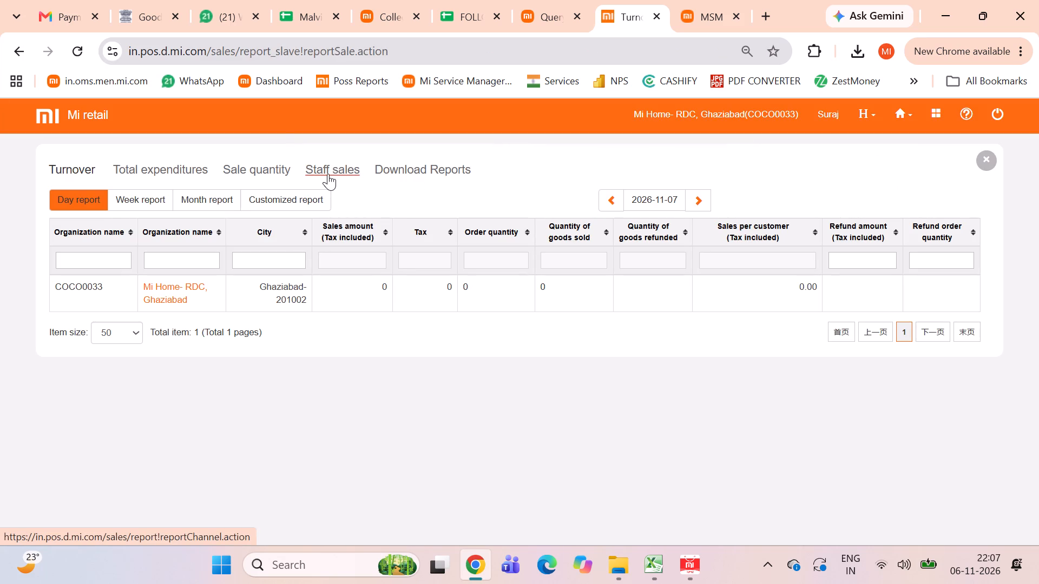
click(328, 174)
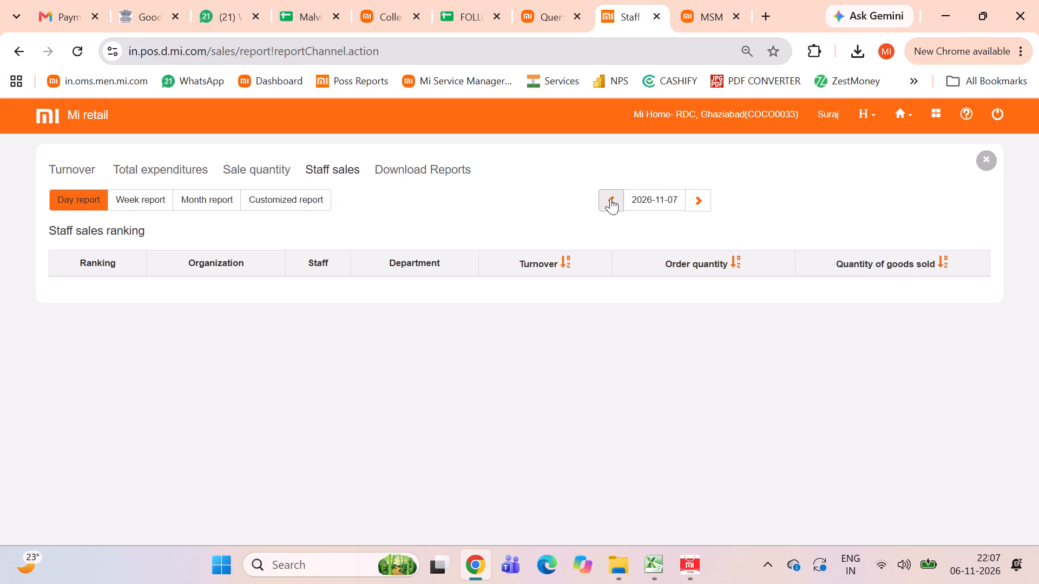
click(610, 198)
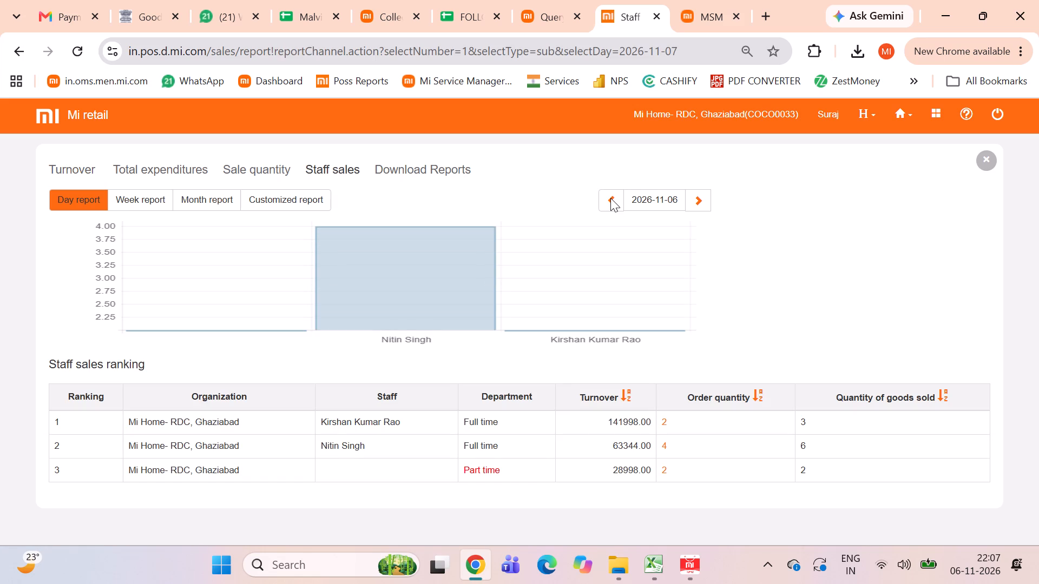
click(201, 200)
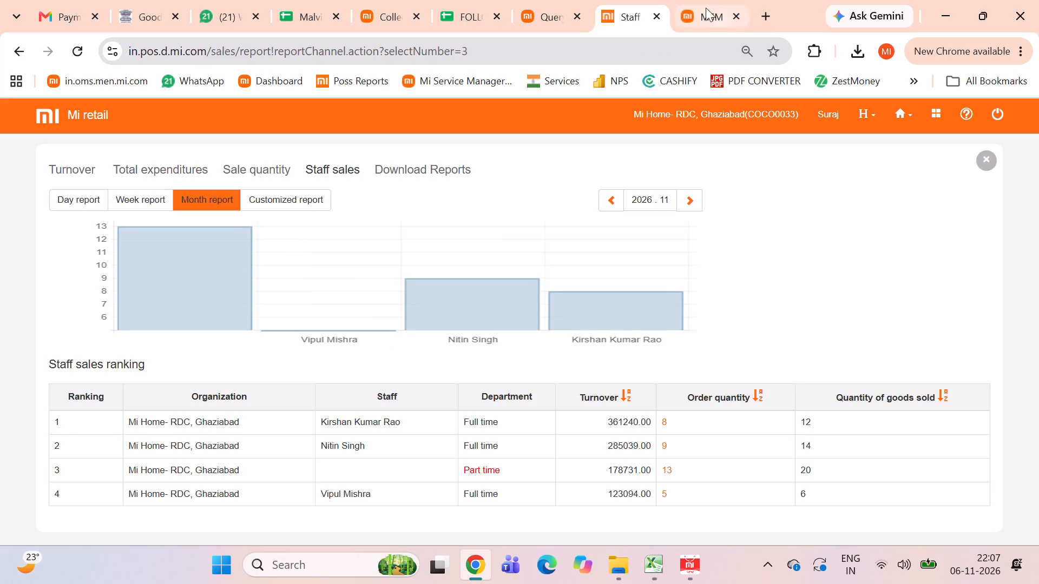
click(657, 19)
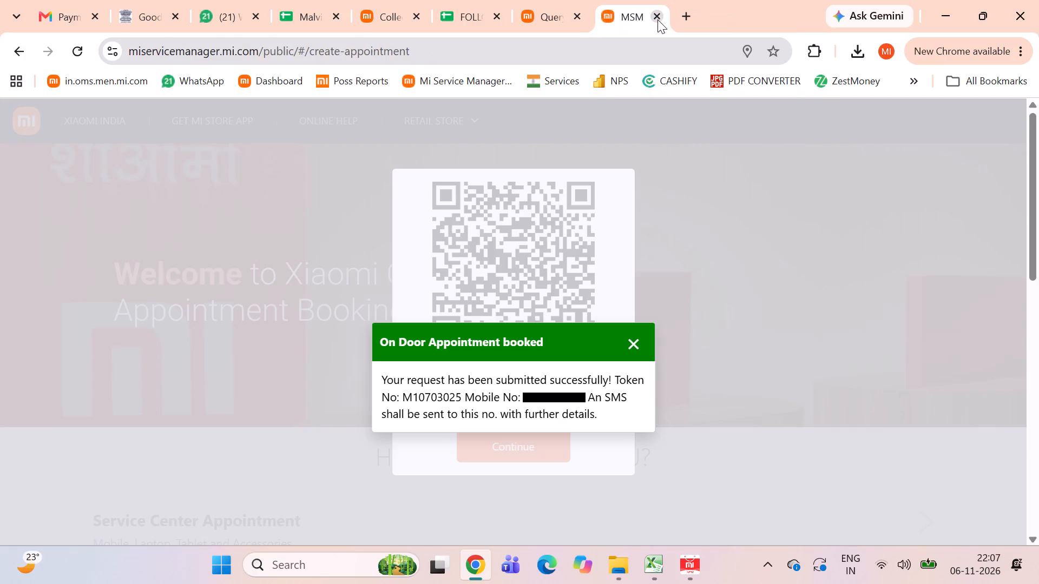